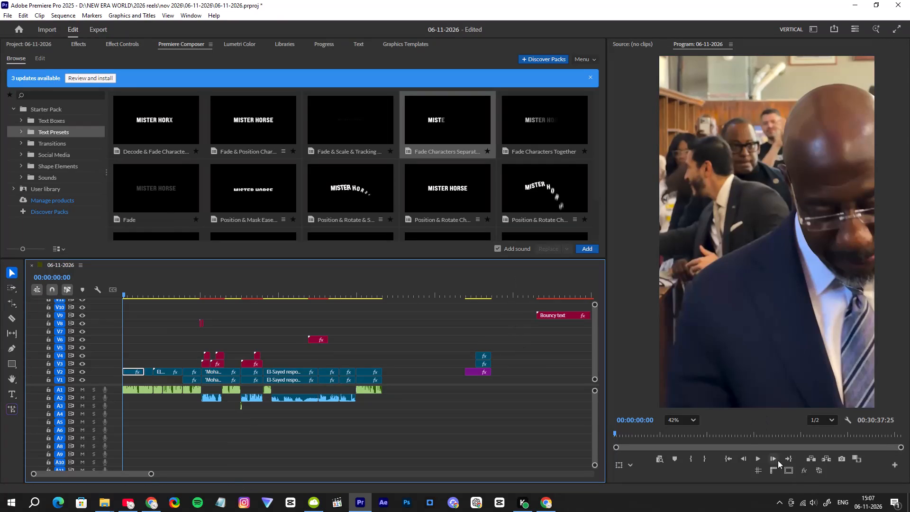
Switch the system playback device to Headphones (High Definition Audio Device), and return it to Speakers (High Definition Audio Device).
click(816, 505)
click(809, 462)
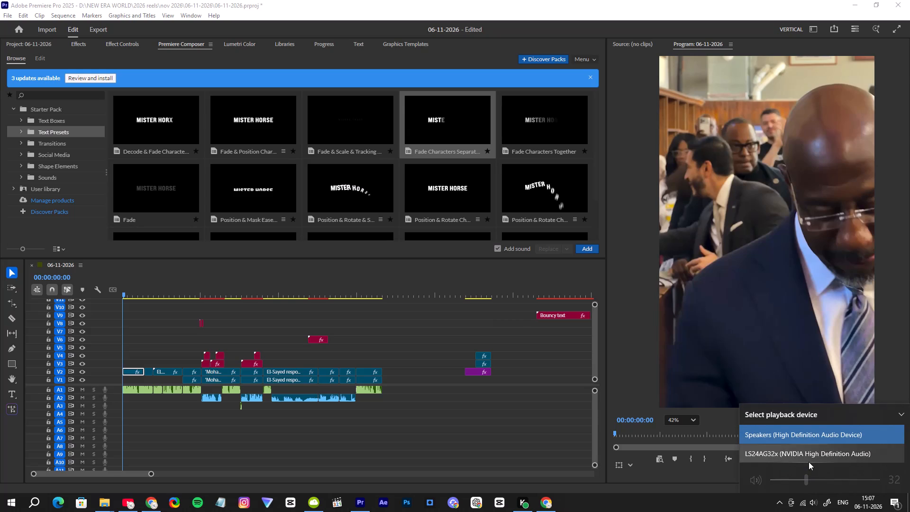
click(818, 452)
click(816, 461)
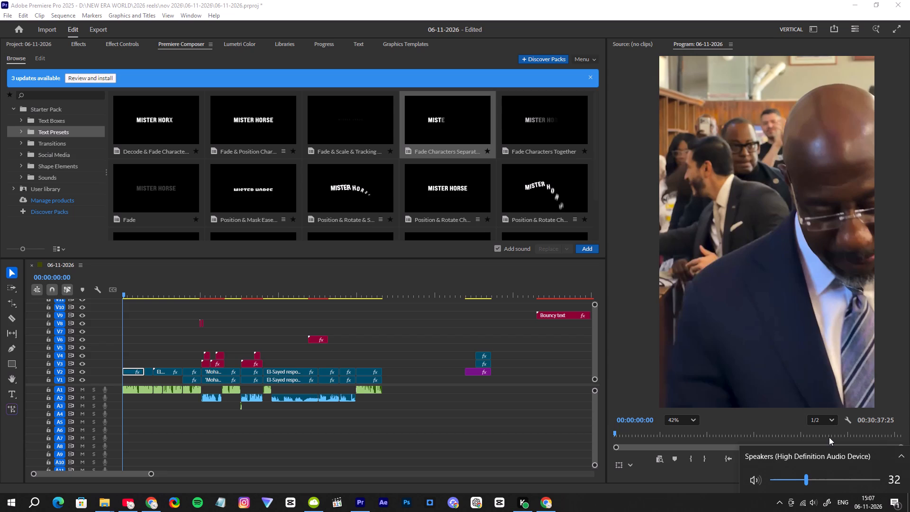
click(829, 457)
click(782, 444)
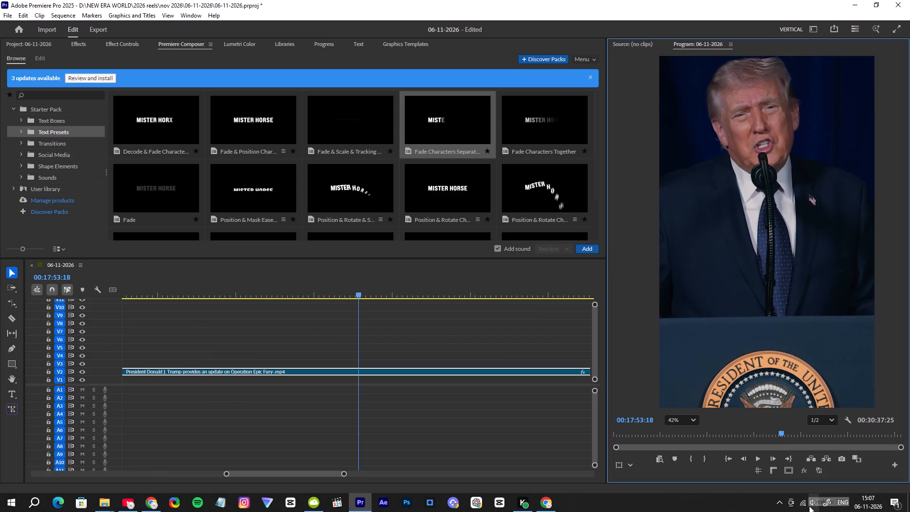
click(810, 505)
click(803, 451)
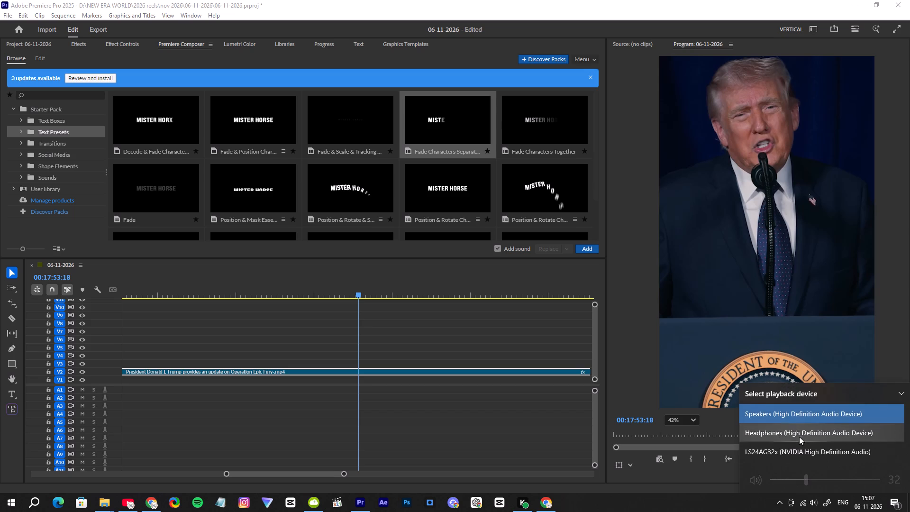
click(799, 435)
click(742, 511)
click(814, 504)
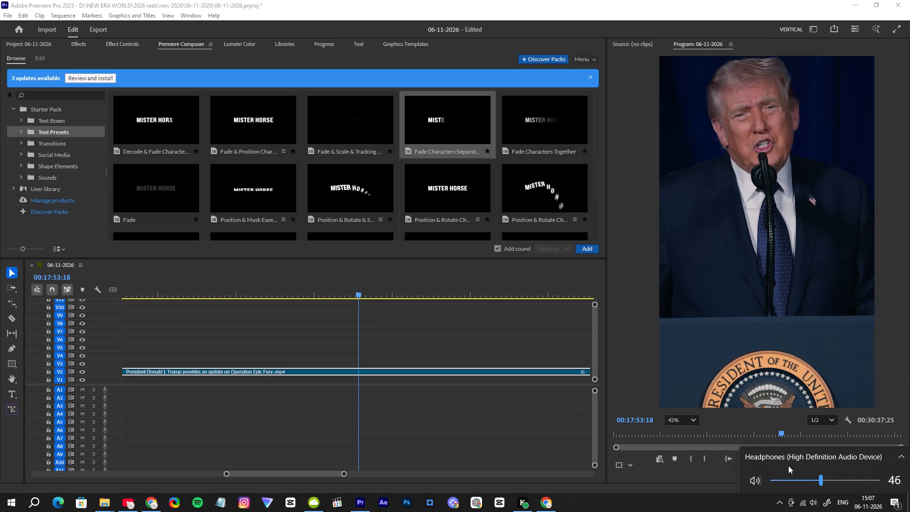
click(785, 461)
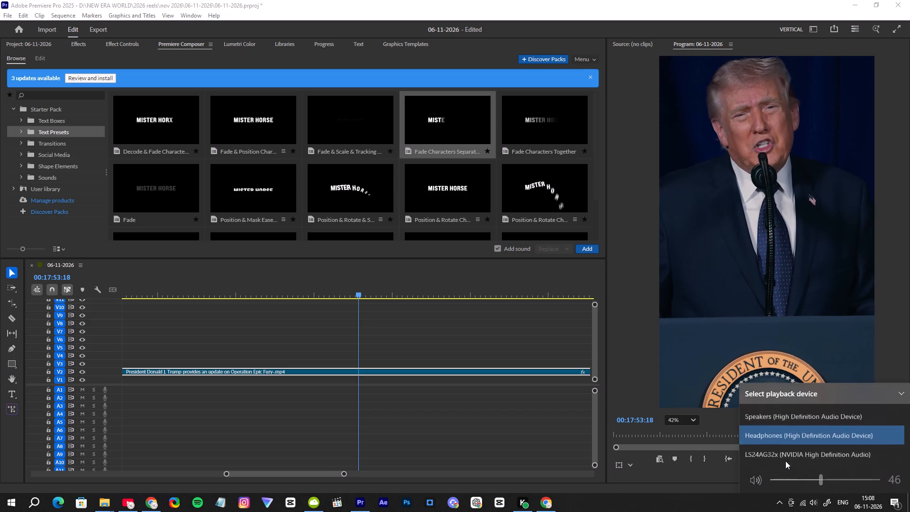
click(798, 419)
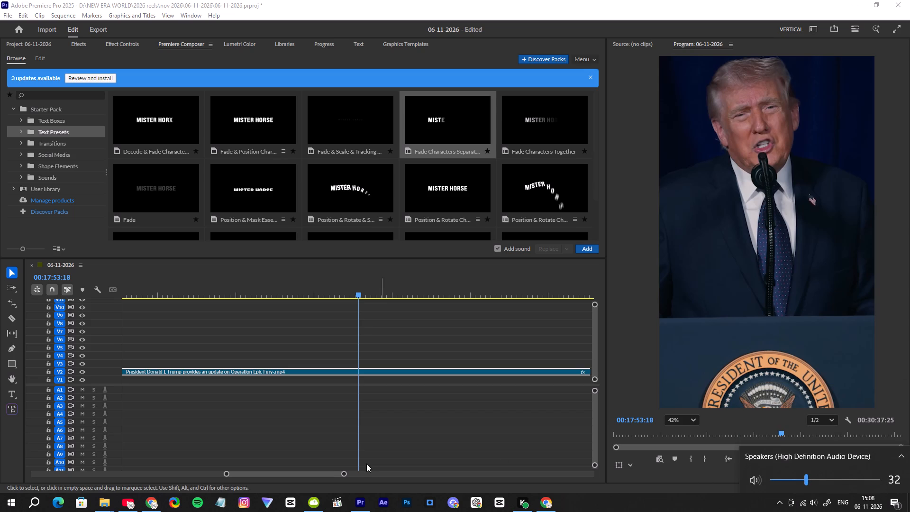
Play the 06-11-2026 sequence from its beginning and again from just before the first captions to review the edit.
drag(344, 475, 549, 471)
drag(129, 286, 124, 285)
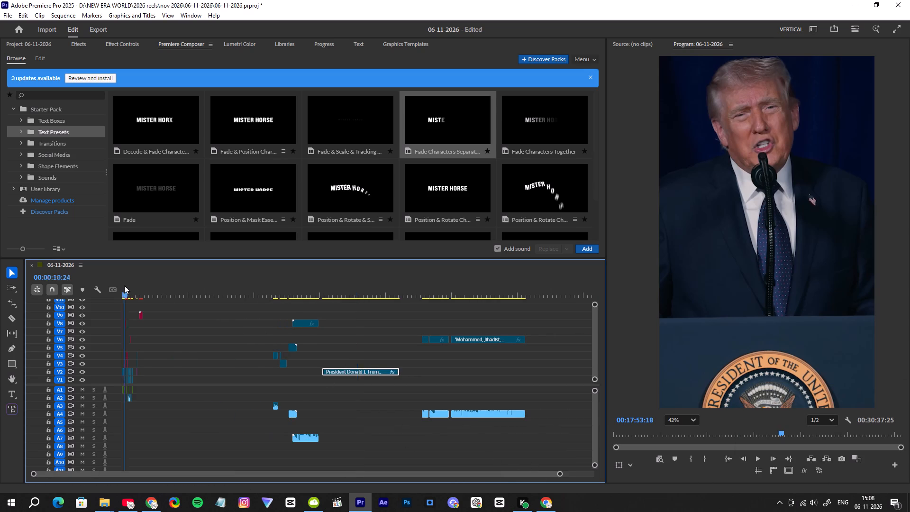
drag(124, 285, 114, 290)
key(space)
drag(560, 475, 435, 485)
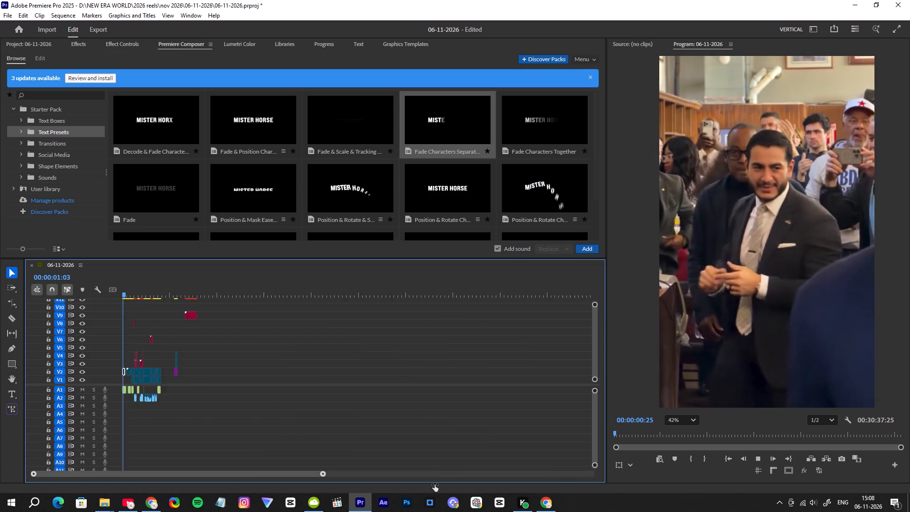
drag(435, 485, 335, 466)
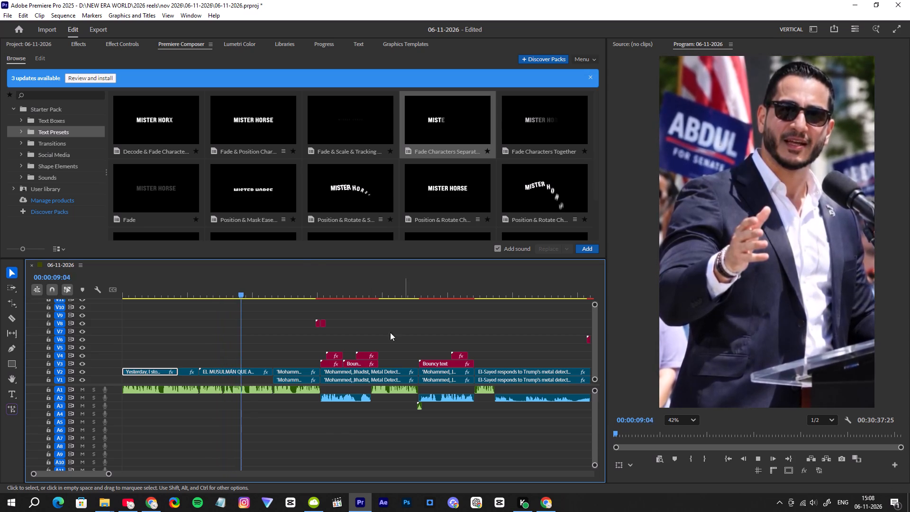
click(310, 282)
key(space)
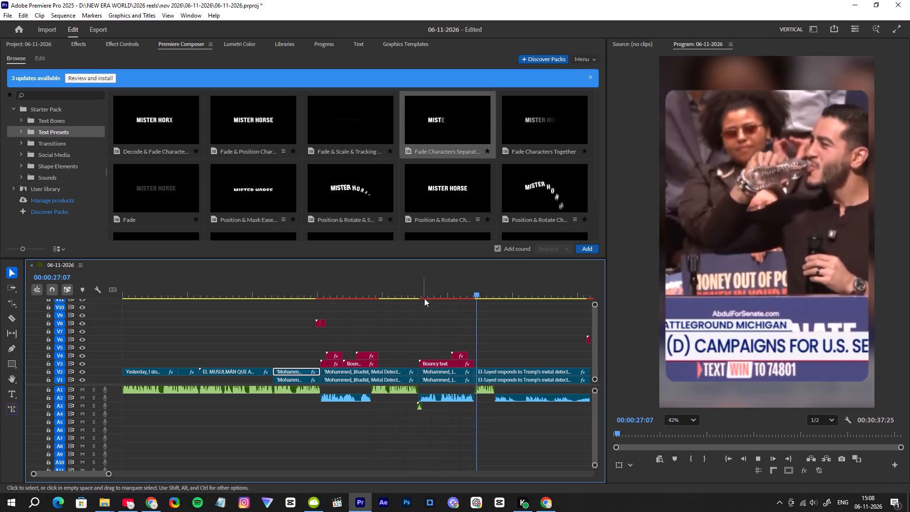
Replace the title text of the V3 Bouncy text caption starting near 00:00:23 with "can you imagine" and play it back against the speech.
drag(462, 293, 420, 309)
key(space)
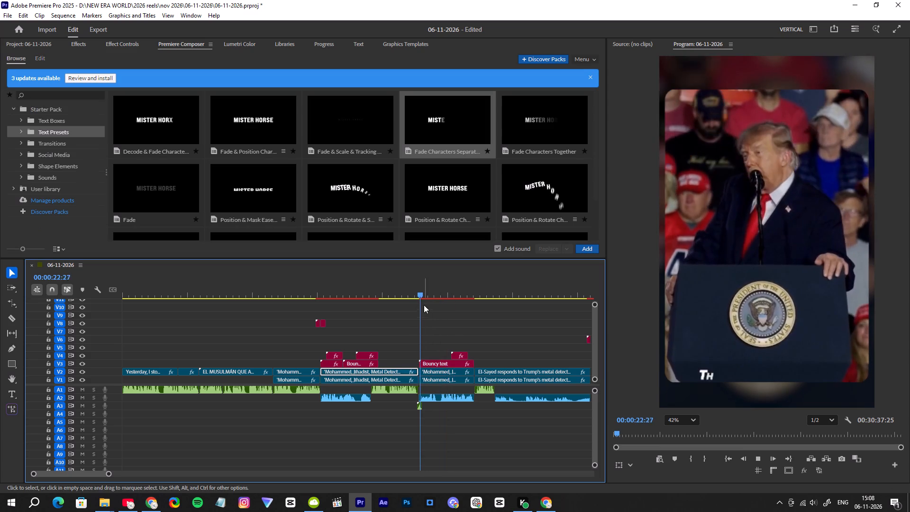
key(space)
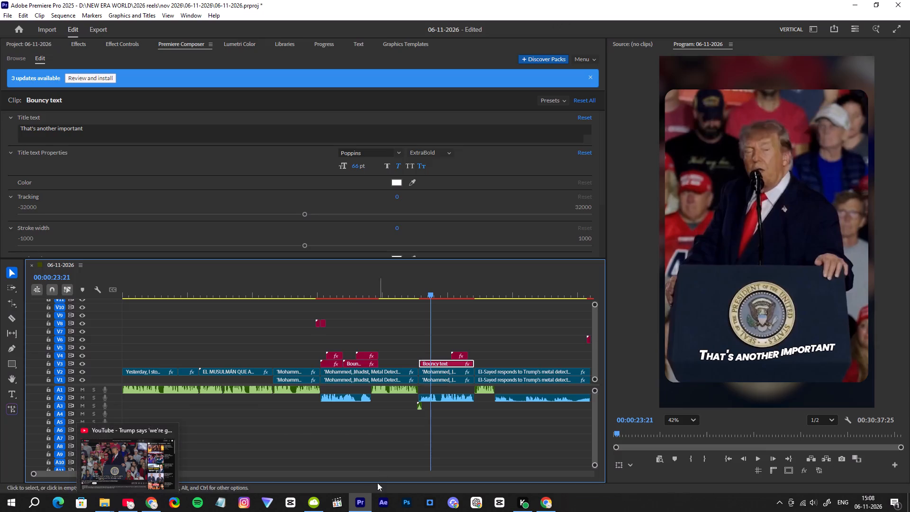
click(422, 292)
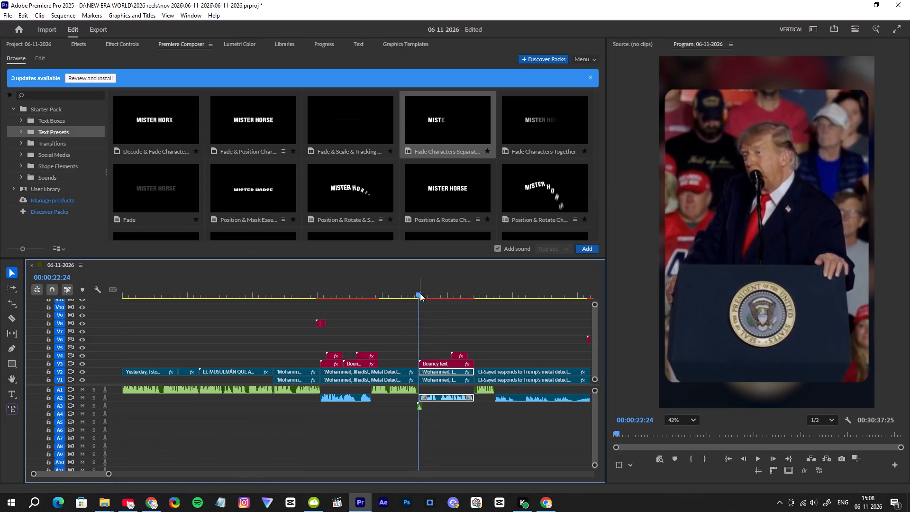
key(space)
key(space)
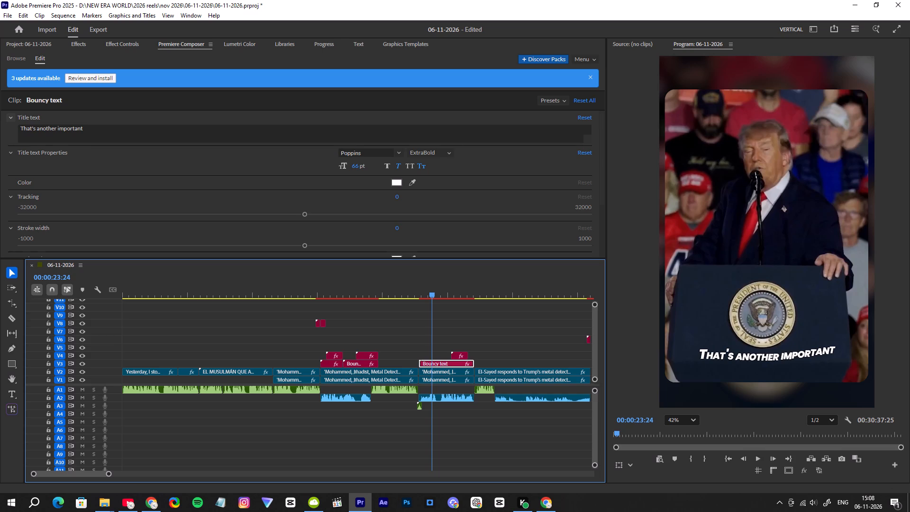
drag(93, 130, 20, 125)
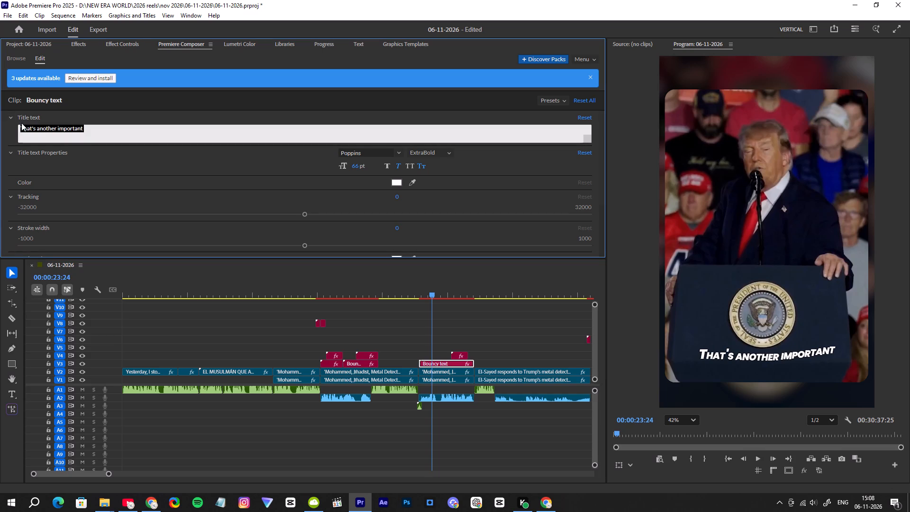
text(ca)
text(n you ima)
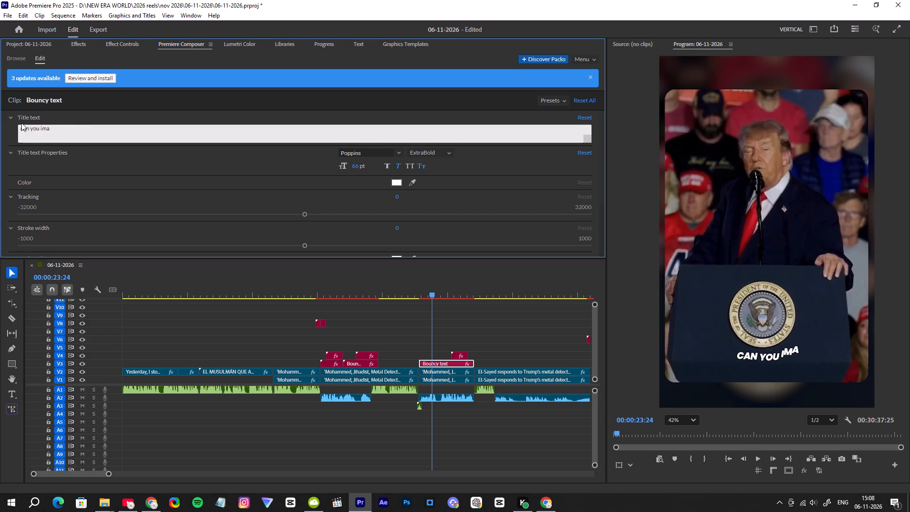
text(gine)
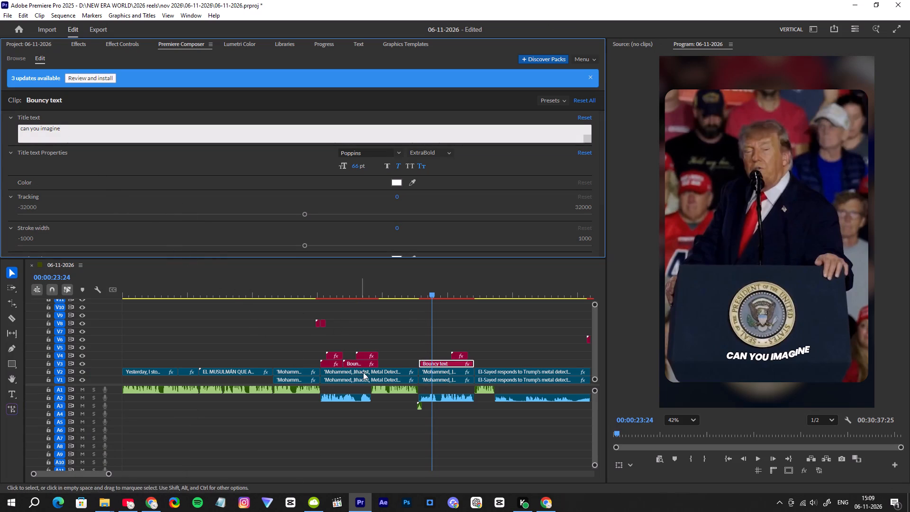
click(419, 290)
key(space)
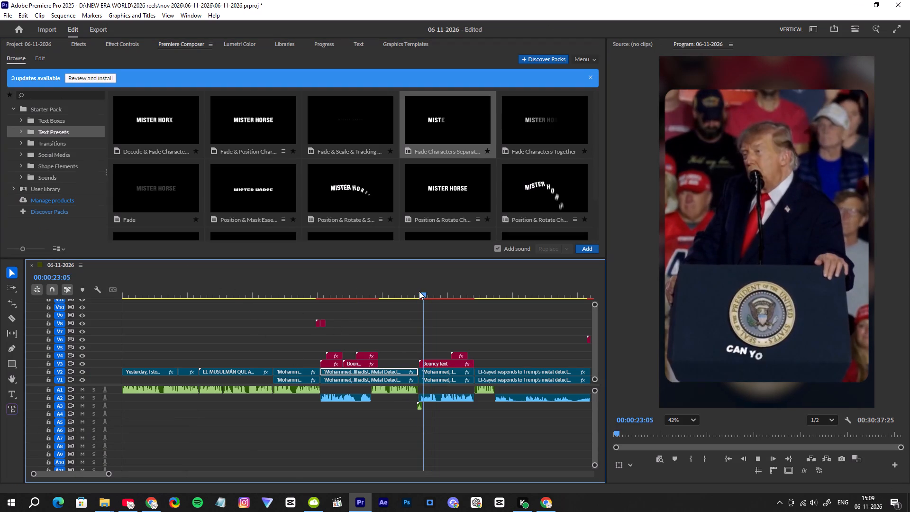
key(space)
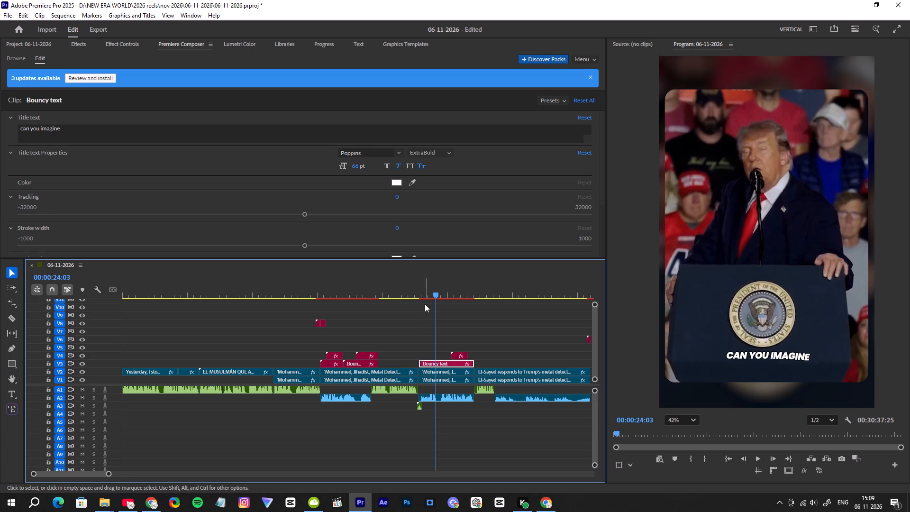
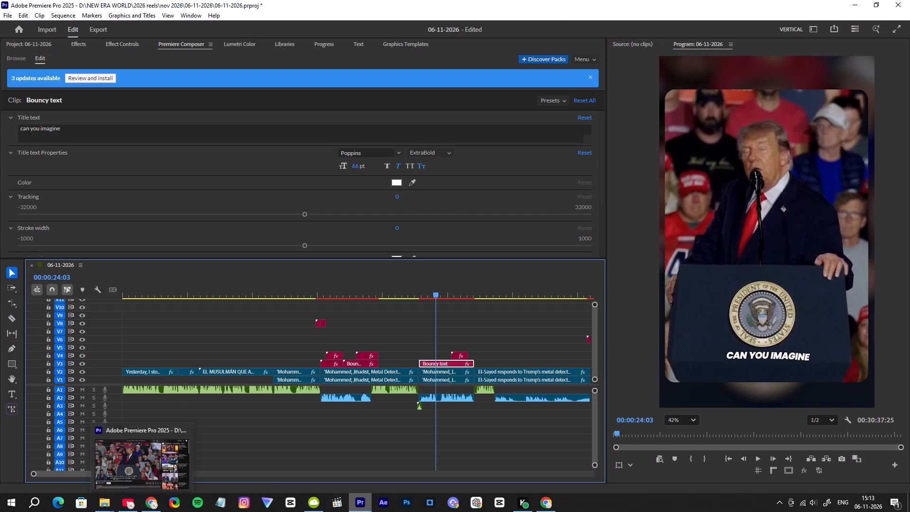
Play the "can you imagine" caption against the speech and park the playhead at 00:00:23:19.
click(420, 294)
key(space)
key(space)
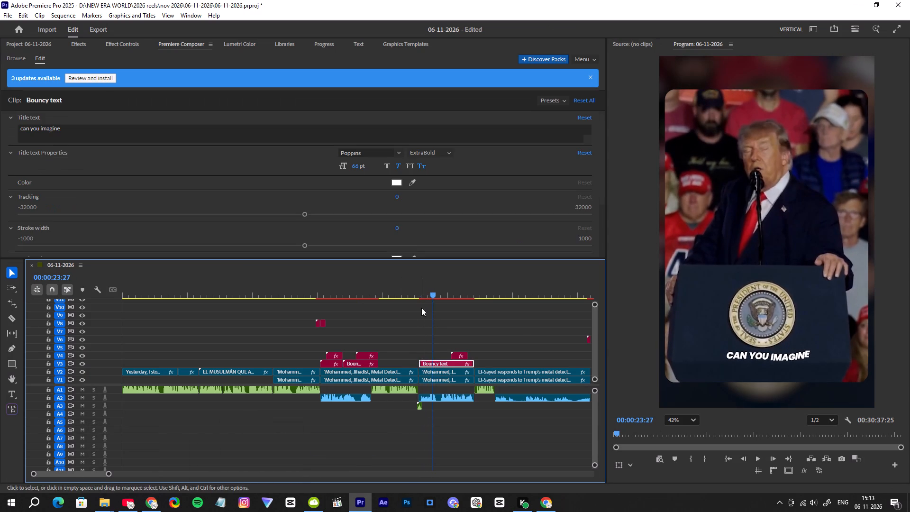
key(space)
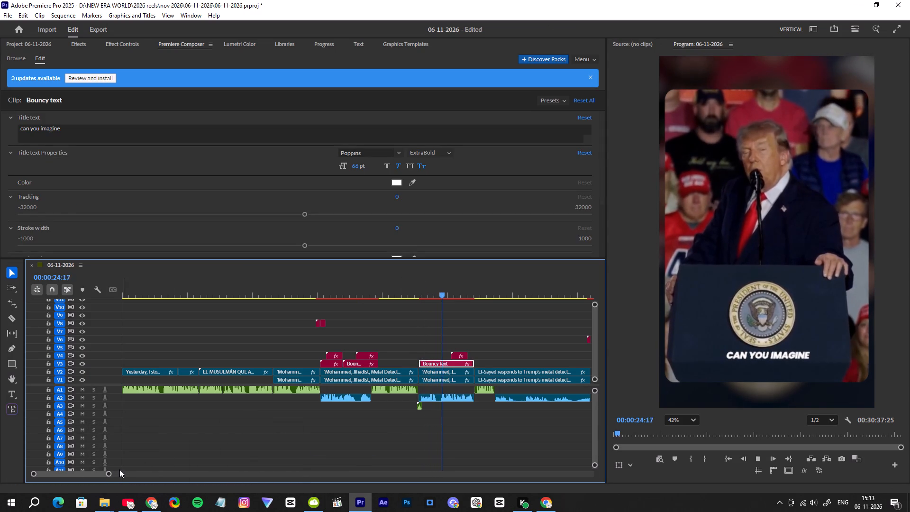
key(space)
drag(108, 475, 89, 474)
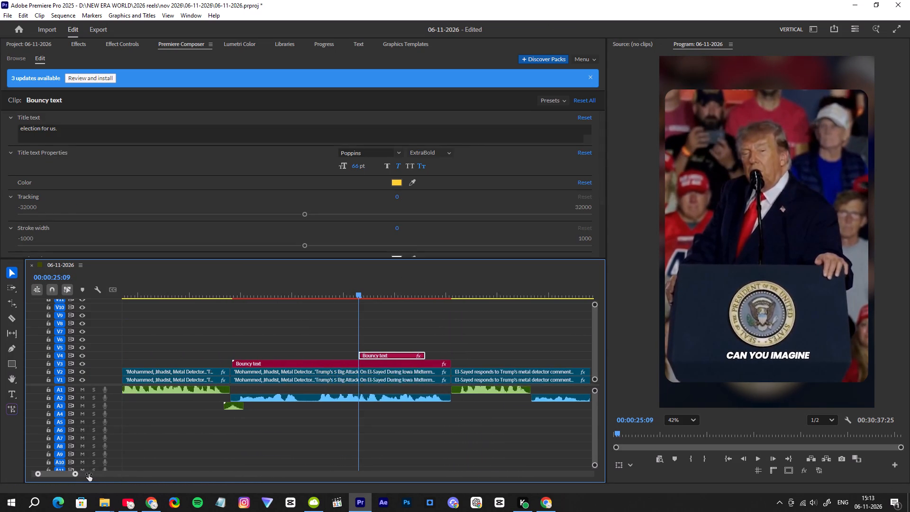
drag(89, 474, 88, 474)
click(224, 292)
key(space)
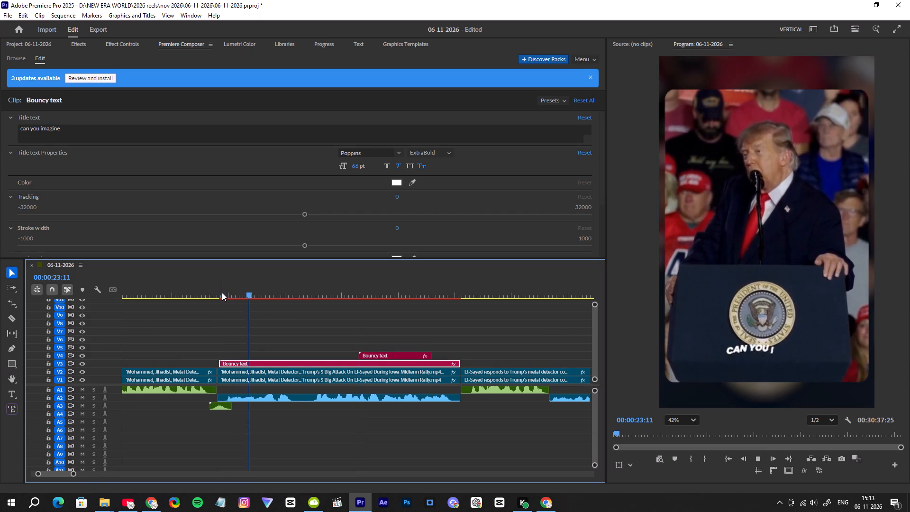
key(space)
click(266, 292)
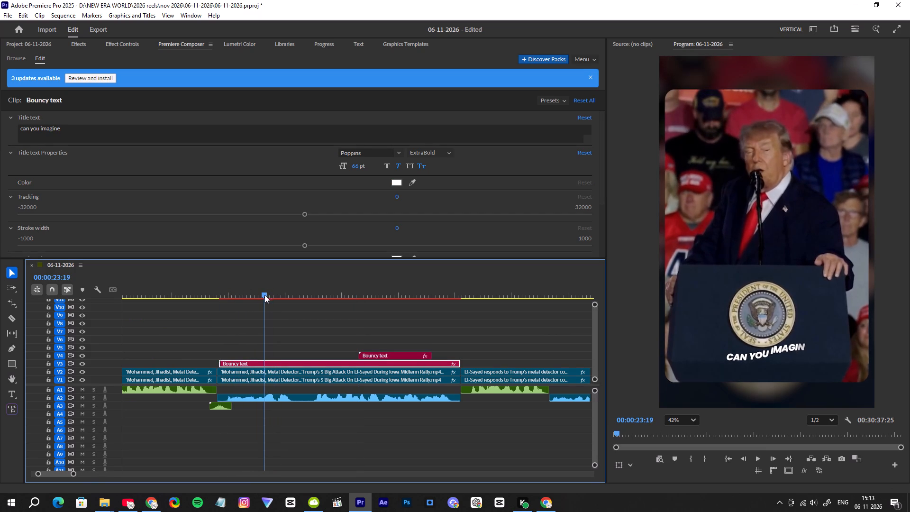
Move the "can you imagine" caption from V3 up to V6 and the yellow "election for us." caption from V4 up to V7.
drag(380, 347, 378, 361)
drag(376, 355, 376, 335)
click(303, 355)
click(298, 338)
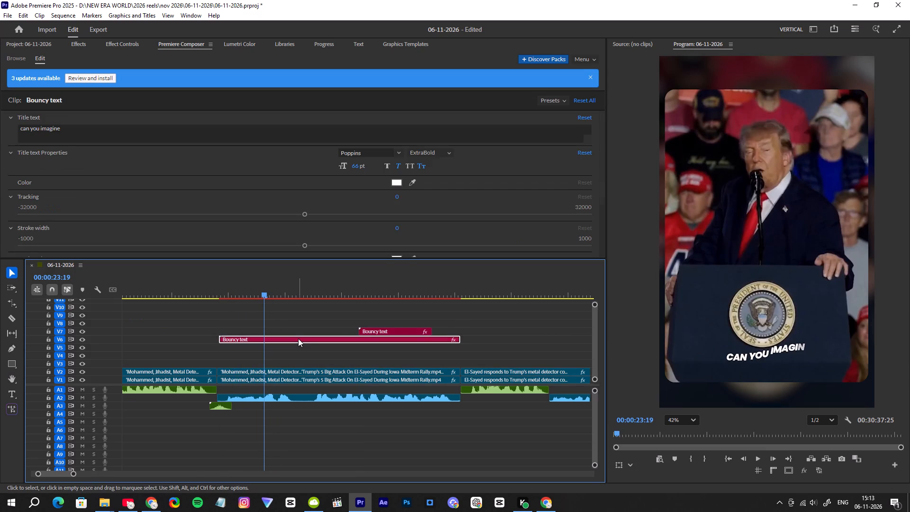
Duplicate the "can you imagine" caption onto V5 so that the copy starts at 00:00:23:19.
alt+drag(297, 338, 294, 346)
drag(290, 347, 306, 347)
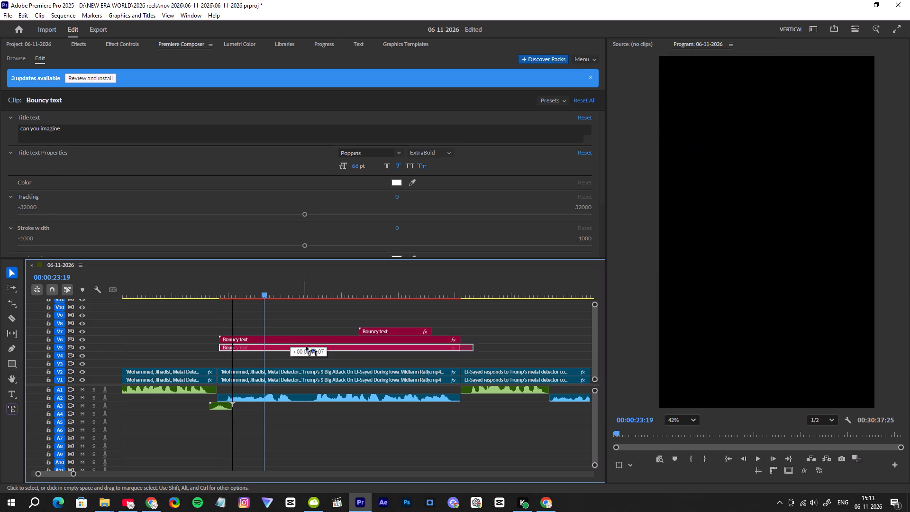
drag(306, 347, 334, 349)
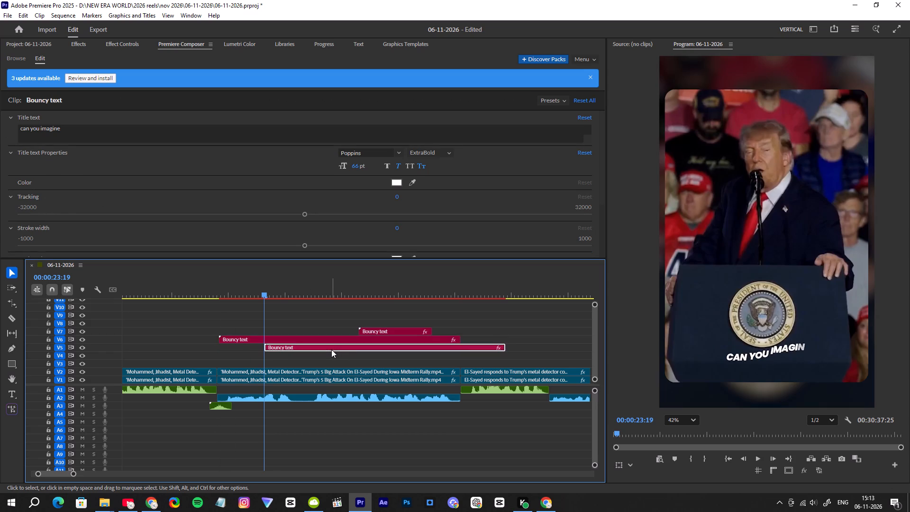
Listen to the speech after "can you imagine" and replace the V5 copy's title text with "we'll have to put him through".
drag(227, 287, 221, 292)
key(space)
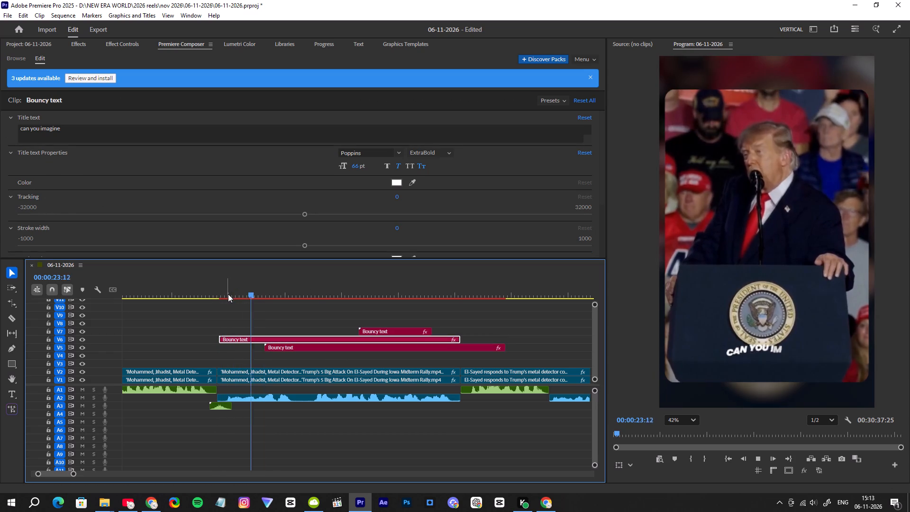
key(space)
click(281, 346)
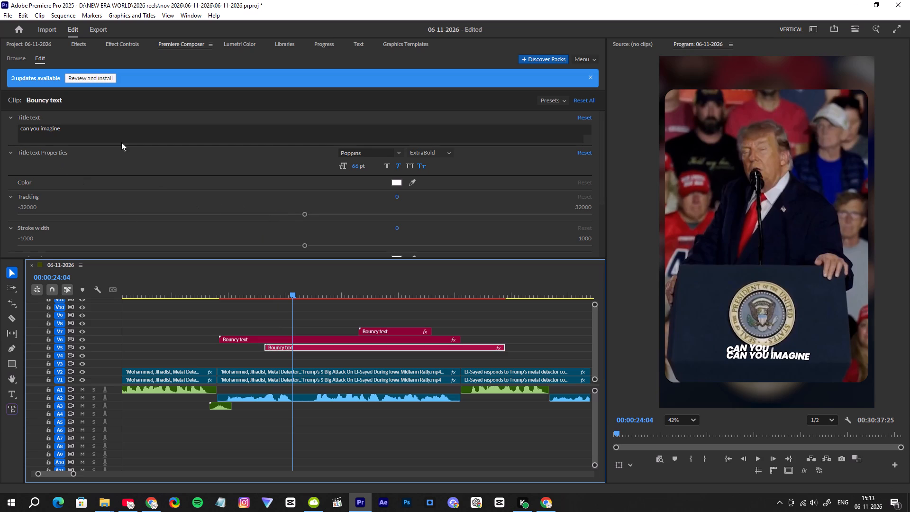
drag(82, 131, 13, 131)
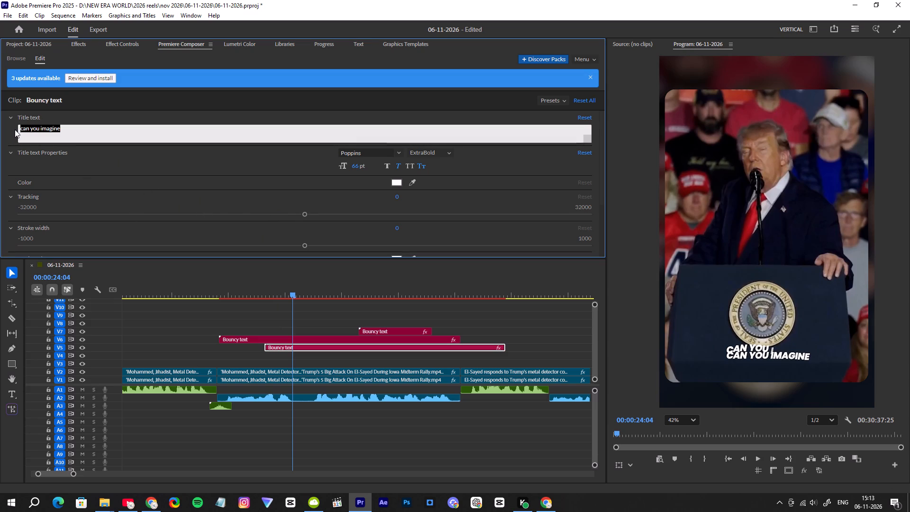
text(we)
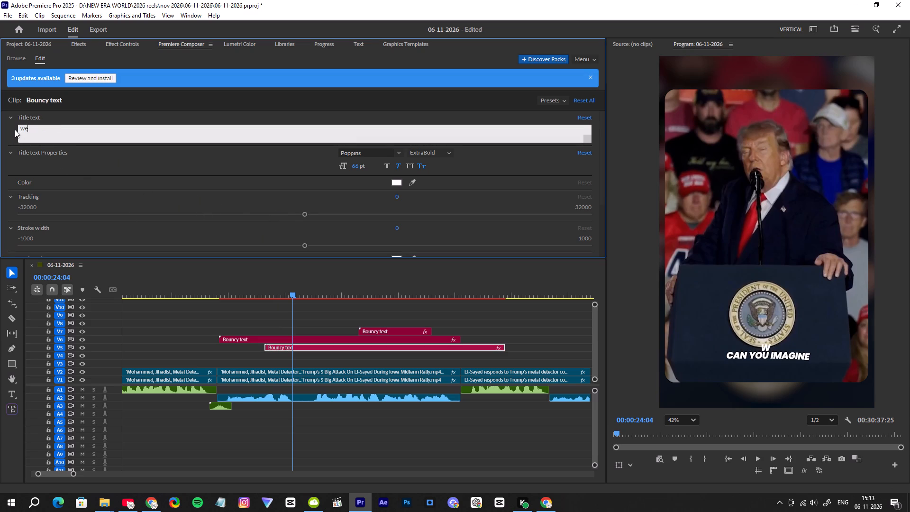
text('ll)
key(space)
text(have to put)
key(space)
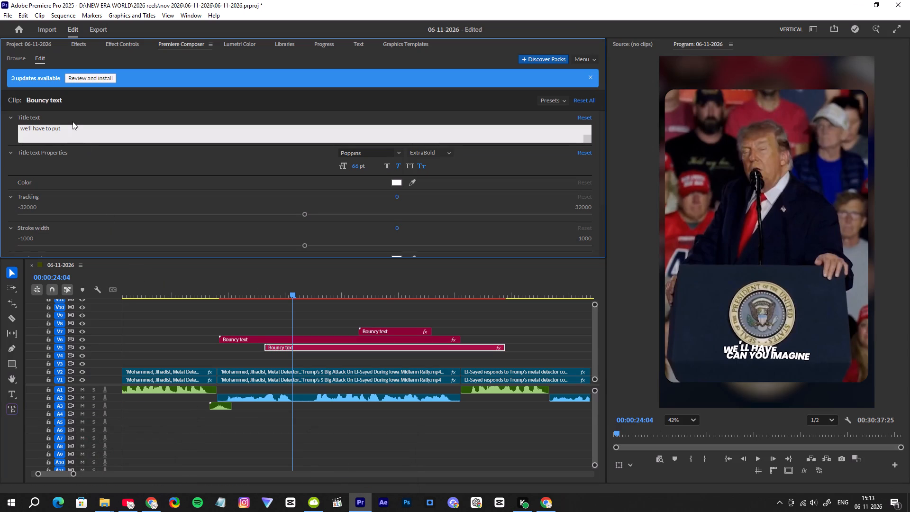
text(him)
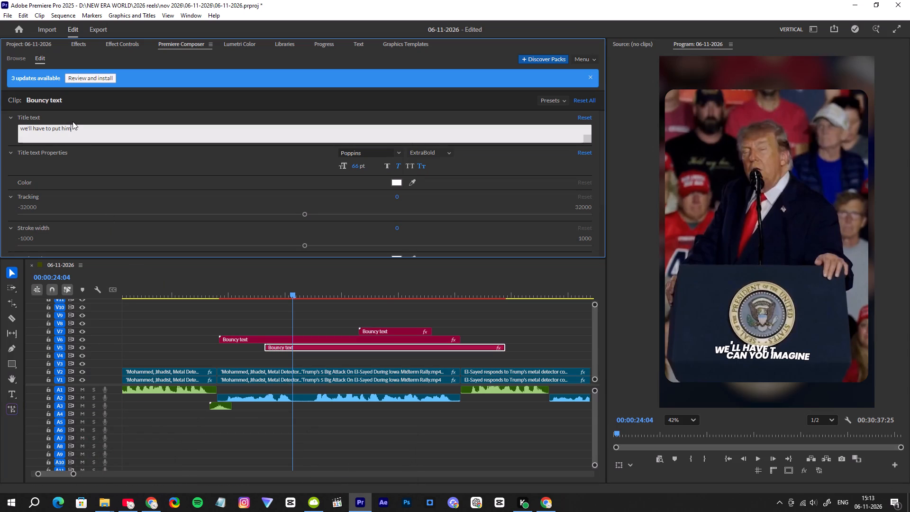
key(space)
text(th)
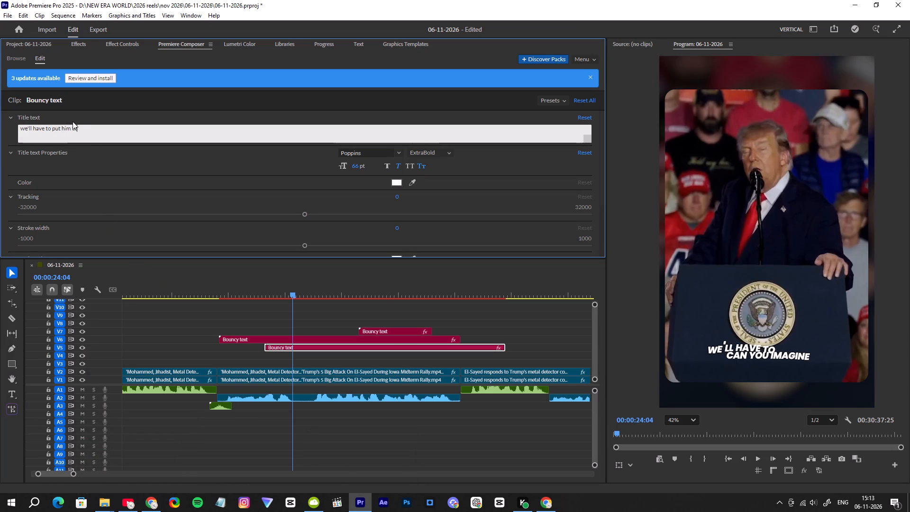
text(rough)
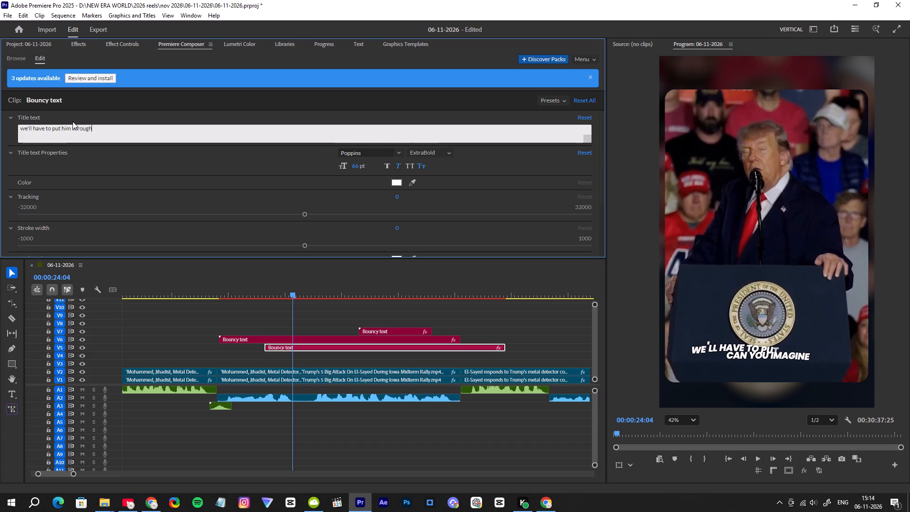
Preview the two overlapping captions and lower the V5 caption to vertical position 1611, below the "can you imagine" line.
drag(249, 286, 218, 295)
key(space)
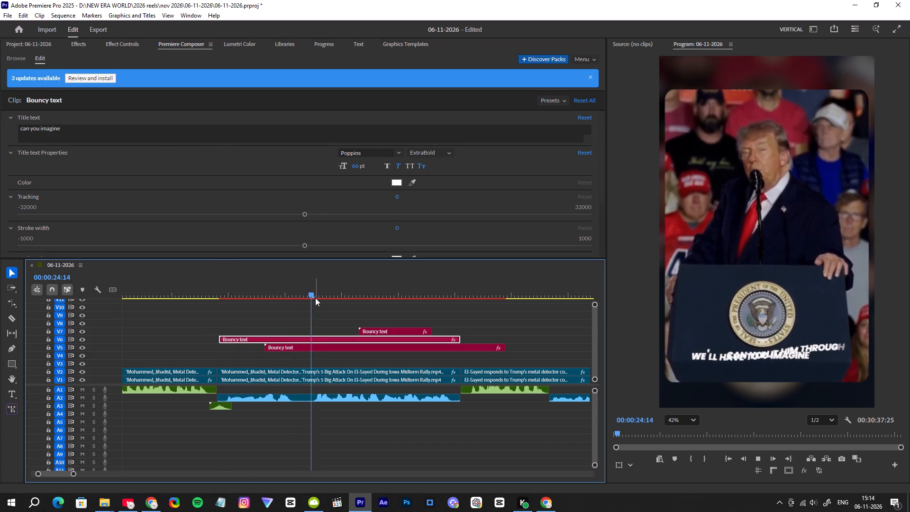
key(space)
click(312, 347)
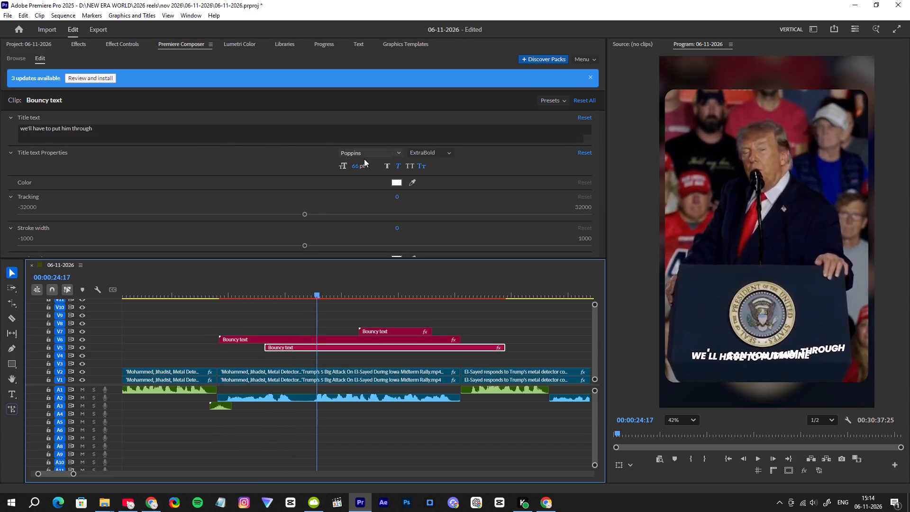
click(80, 48)
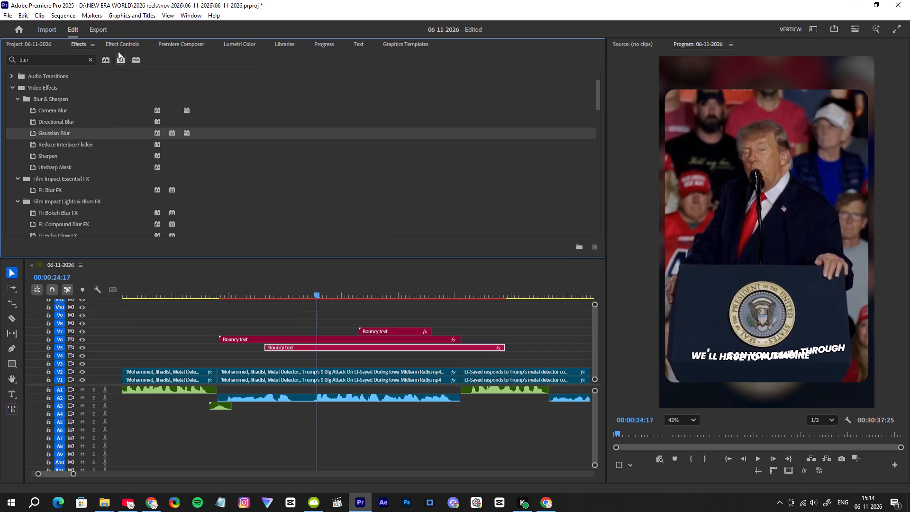
click(120, 47)
drag(146, 104, 169, 107)
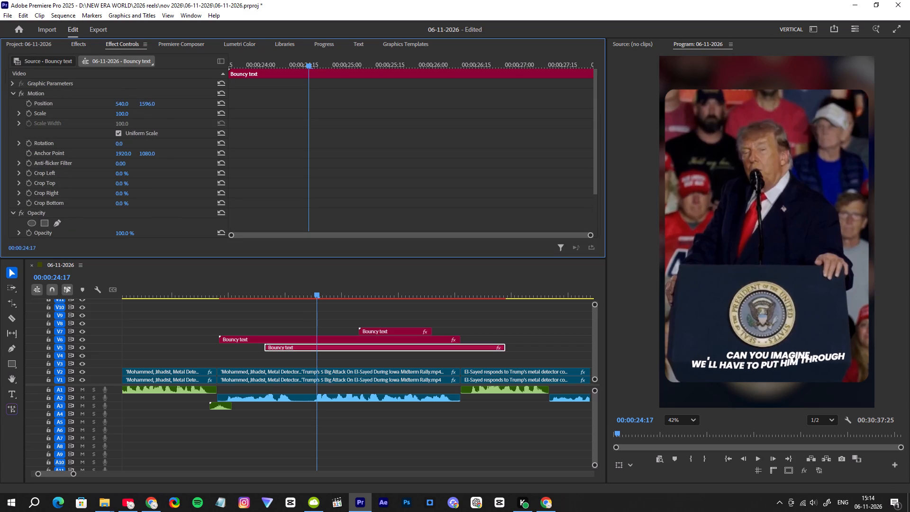
drag(169, 107, 177, 107)
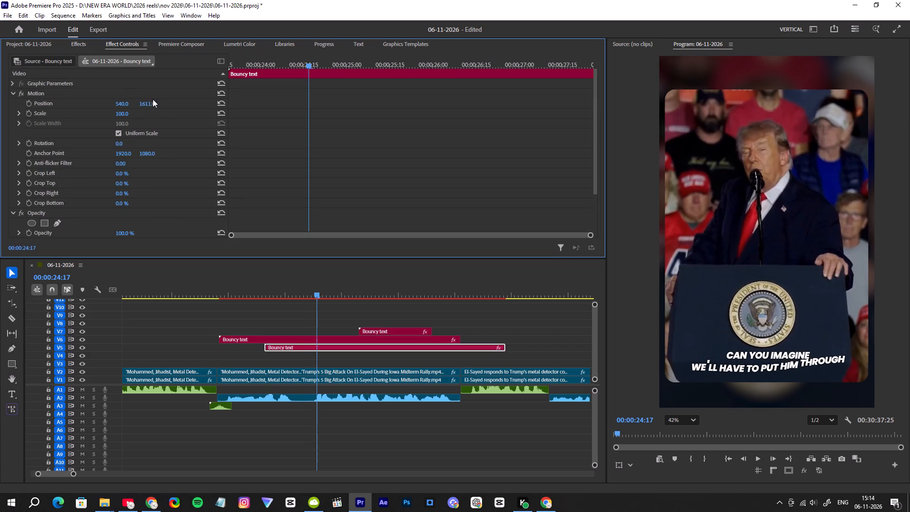
Play the captions against the speech and move the yellow "election for us." caption from V7 to V4, starting at 00:00:25:02.
click(217, 295)
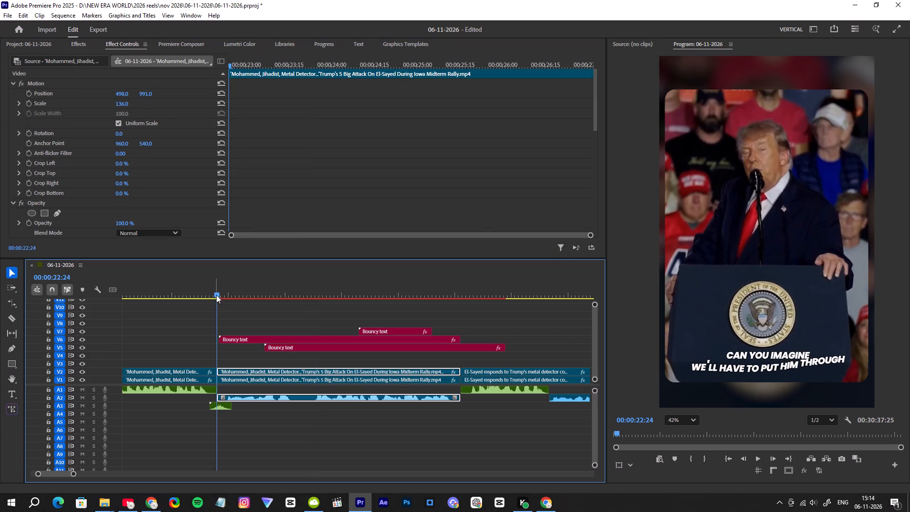
key(space)
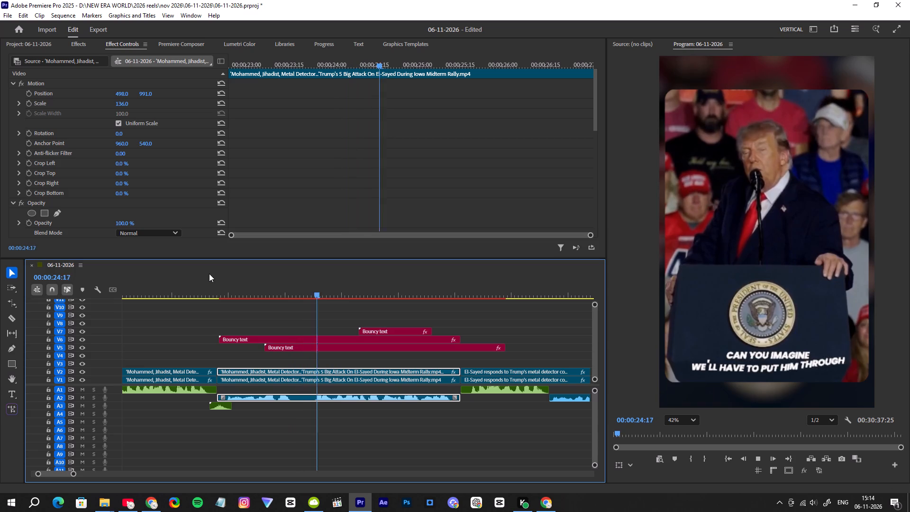
key(space)
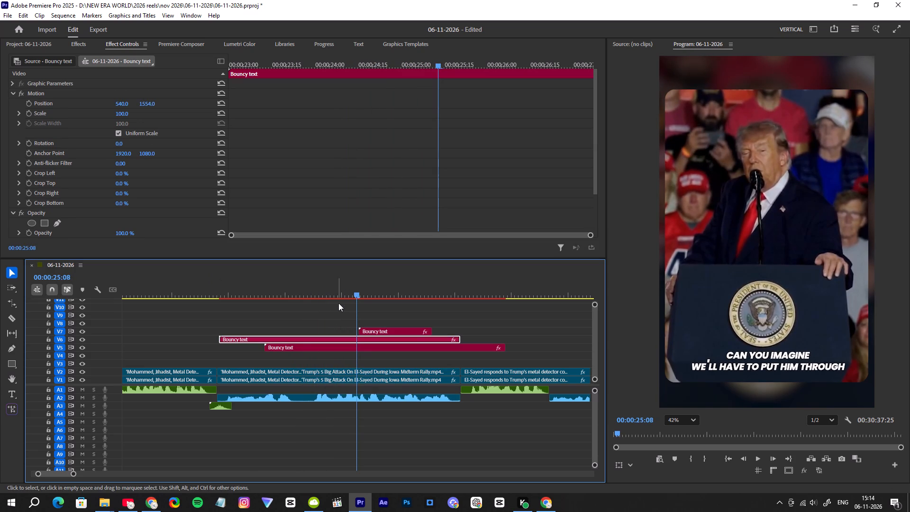
drag(322, 291, 313, 291)
key(space)
key(space)
key(space)
key(space)
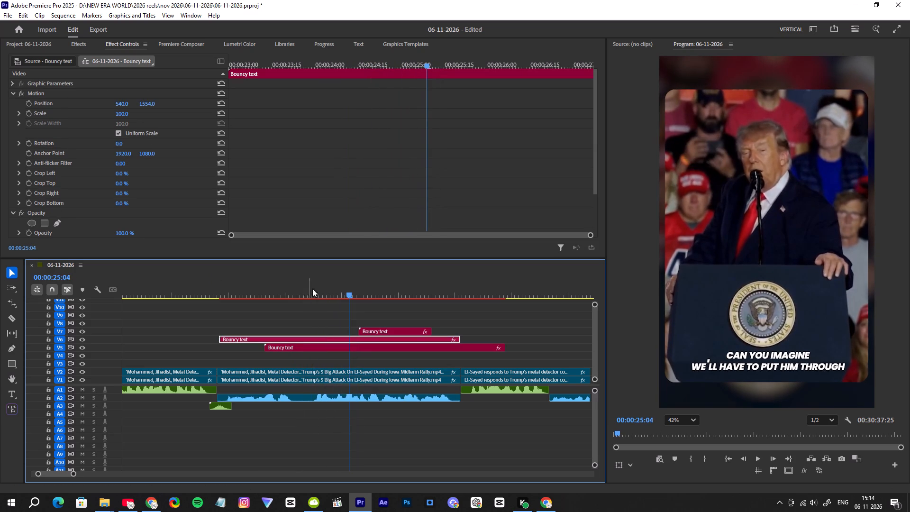
drag(346, 292, 342, 294)
drag(369, 329, 356, 354)
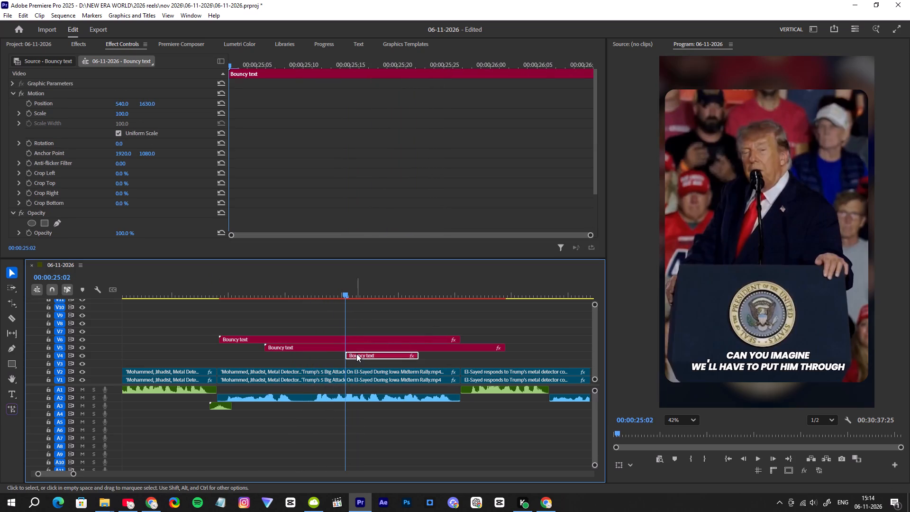
Switch to Chrome, play the Associated Press YouTube video to check the words after "we'll have to put him through", and return to Premiere Pro.
click(134, 505)
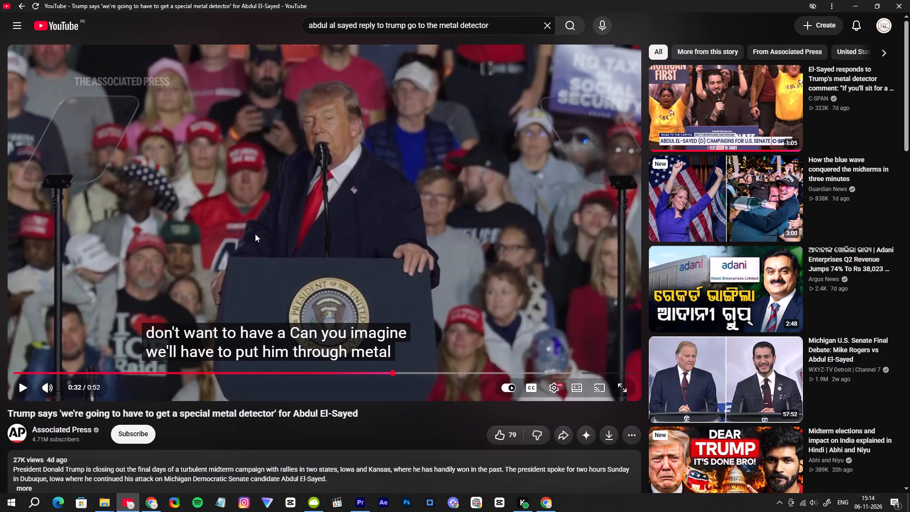
click(272, 217)
click(272, 217)
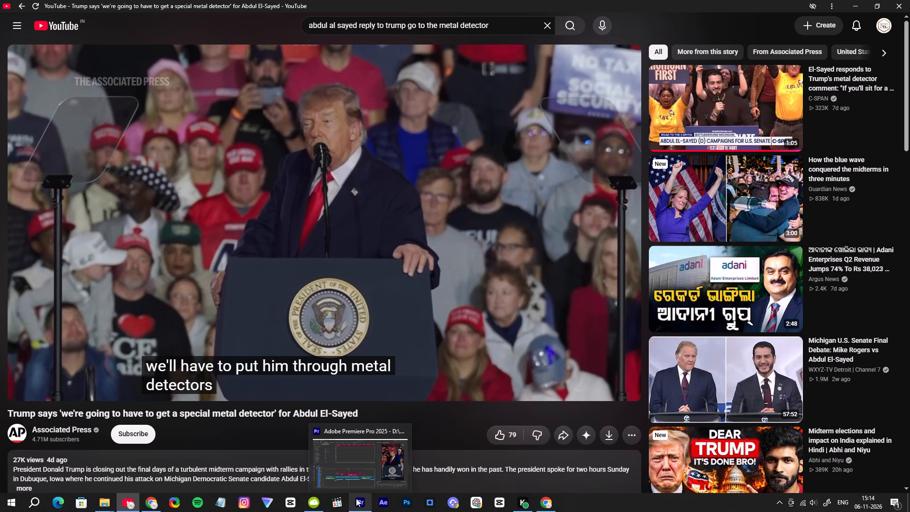
click(356, 498)
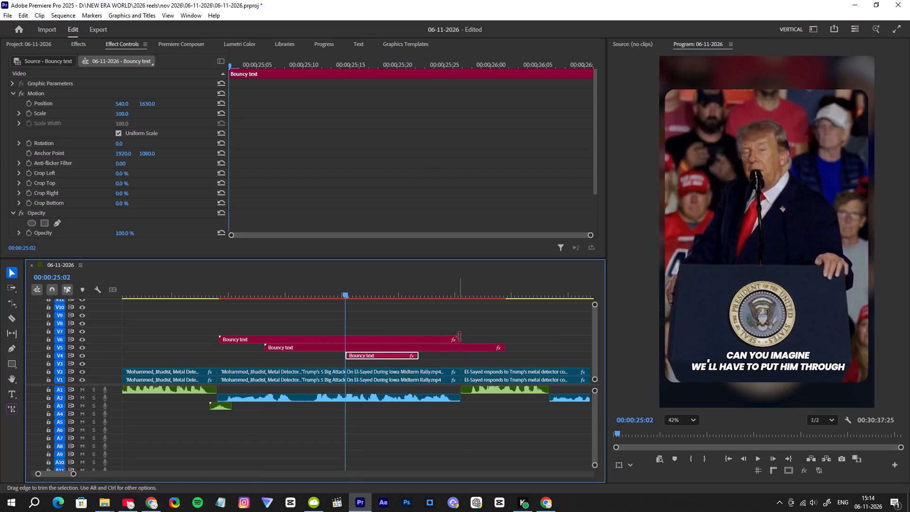
Trim the ends of the V6 and V5 captions to 00:00:25:02, where the yellow V4 caption starts.
drag(460, 337, 344, 357)
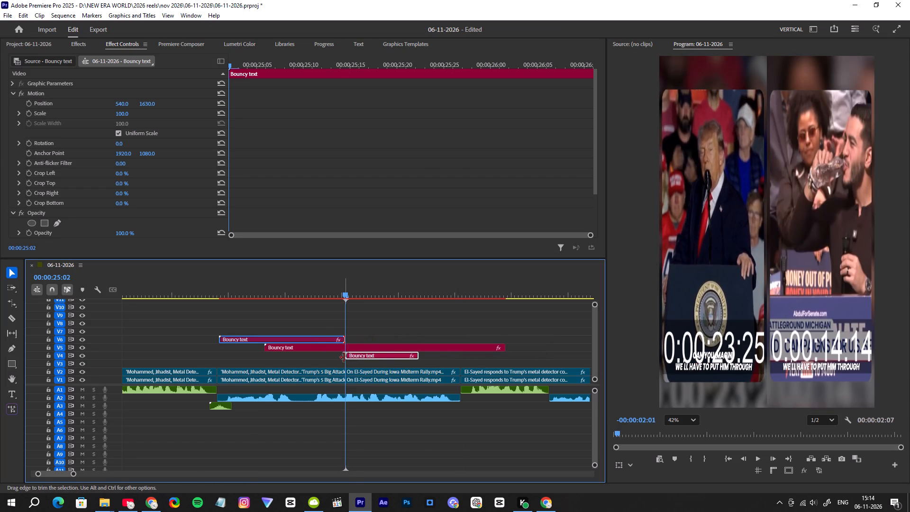
drag(501, 349, 439, 356)
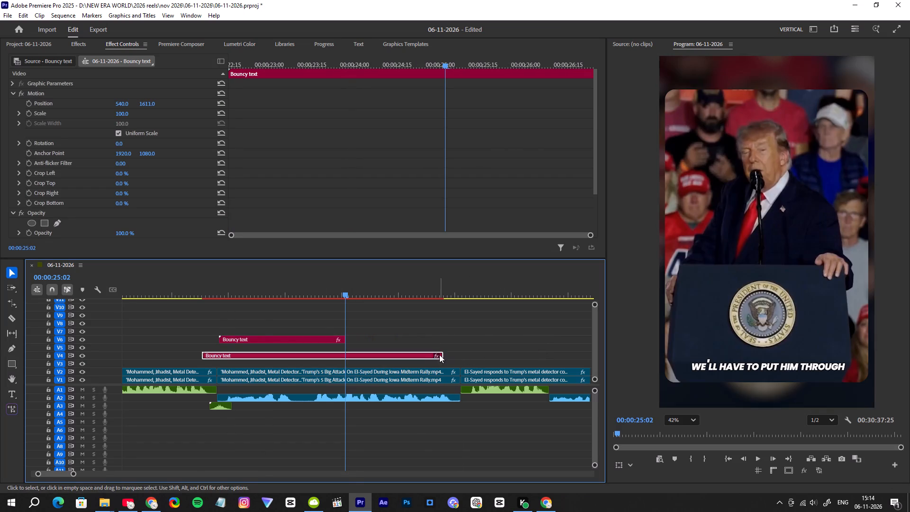
key(ctrl+z)
drag(503, 346, 486, 349)
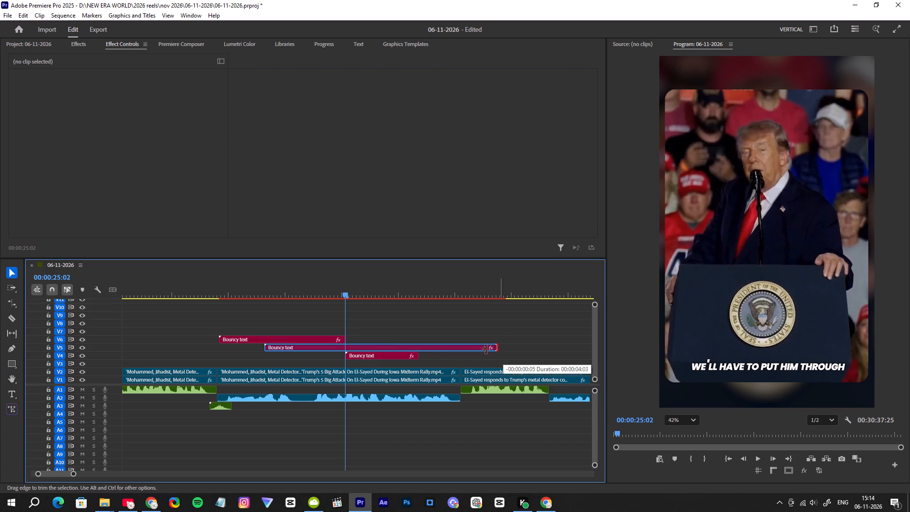
drag(486, 349, 336, 353)
drag(337, 347, 346, 348)
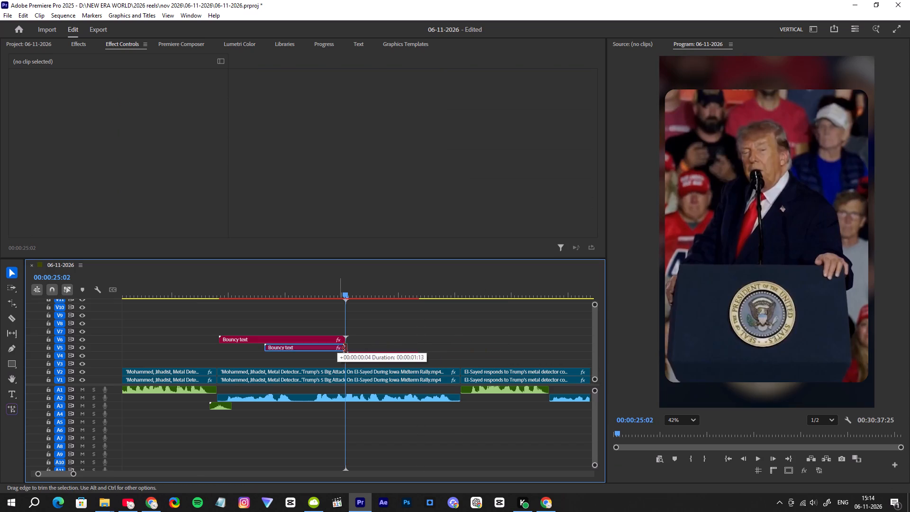
drag(346, 348, 347, 348)
Play the section from the start of the "can you imagine" caption through the yellow V4 caption to check the timing.
click(225, 285)
key(space)
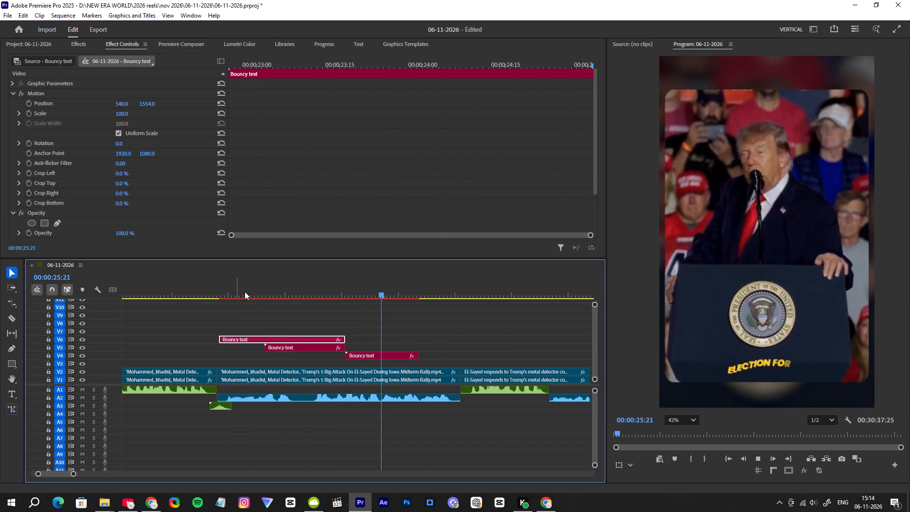
key(space)
key(space)
key(space)
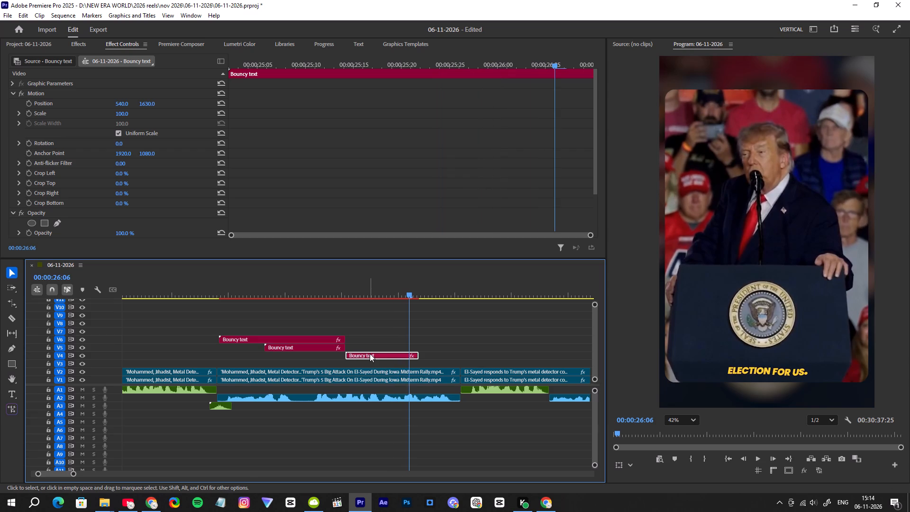
Replay the end of the yellow V4 caption and replace its text with "metal detectors".
drag(389, 291, 375, 296)
key(space)
key(space)
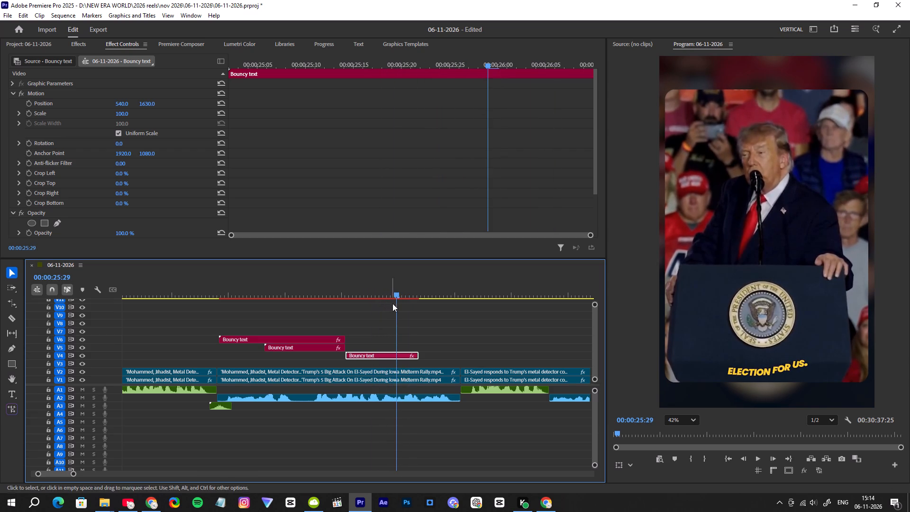
click(182, 43)
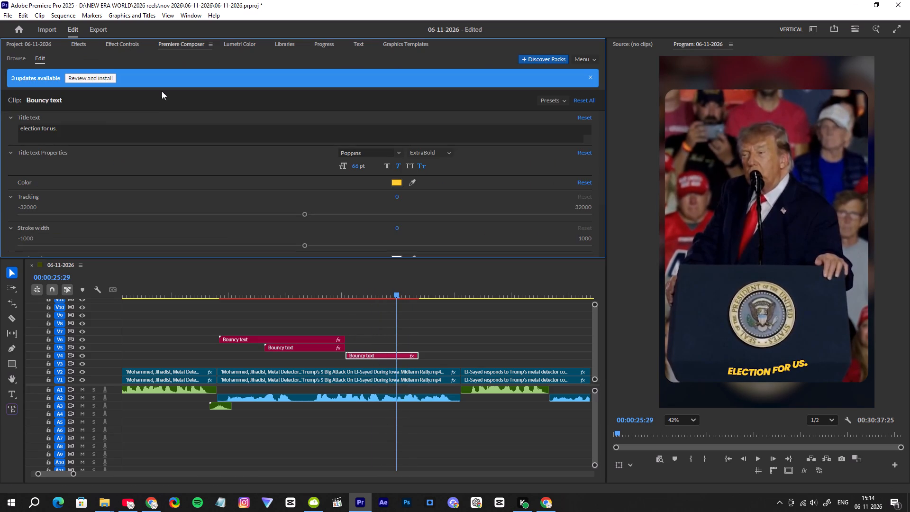
drag(69, 130, 7, 132)
text(meta)
text(l)
key(space)
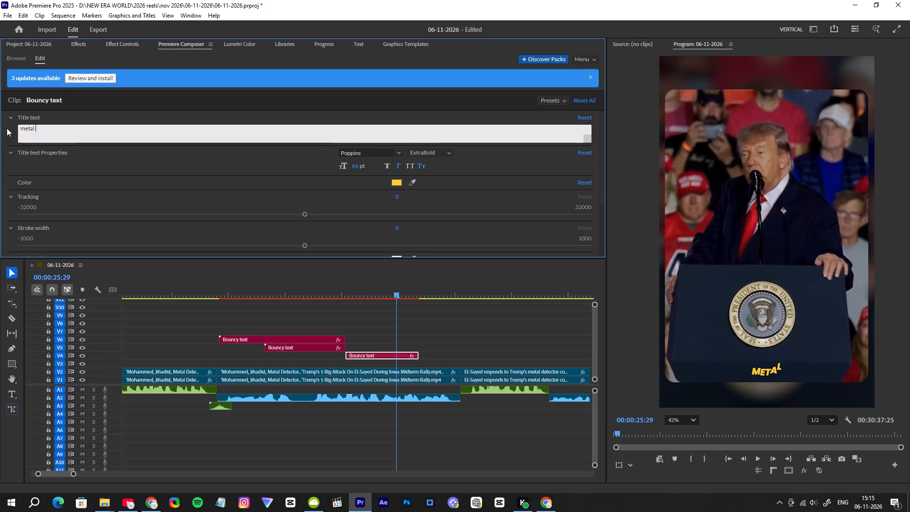
text(detectors)
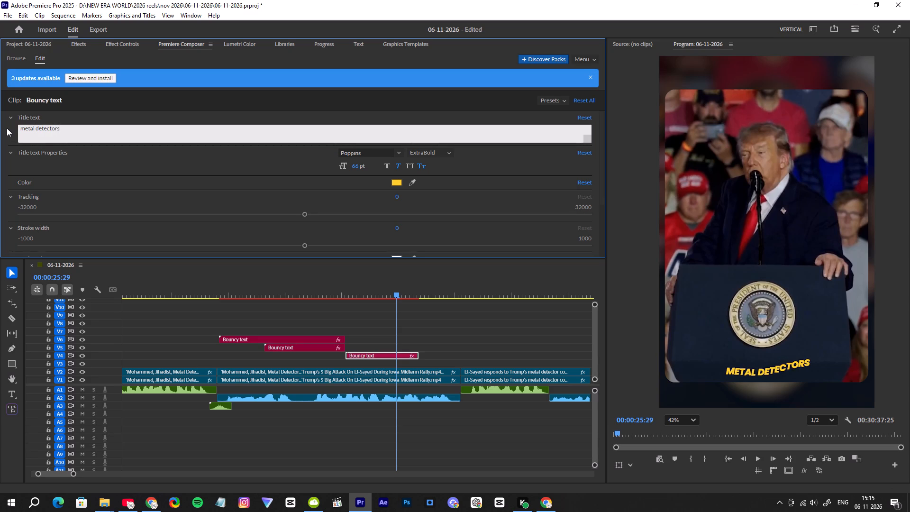
Play through the yellow "metal detectors" caption, and set its scale to 122 and its position to 516, 1577.
click(335, 288)
key(space)
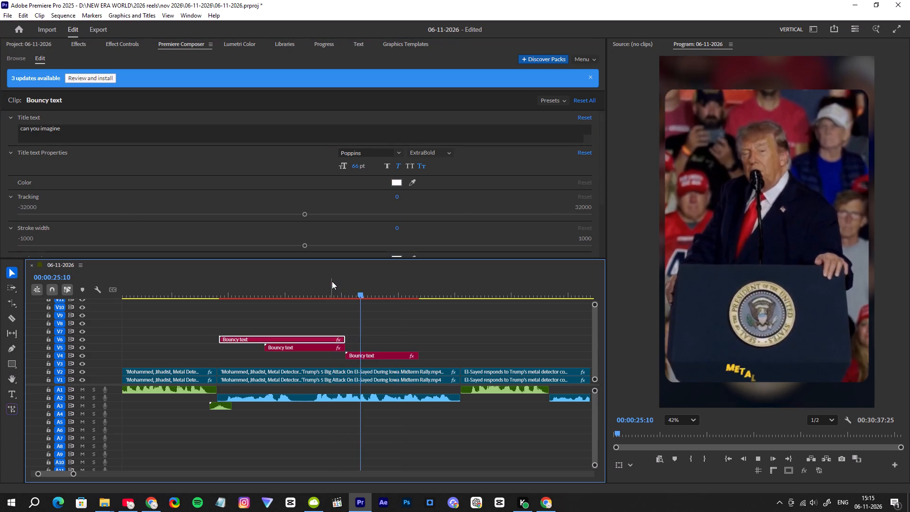
key(space)
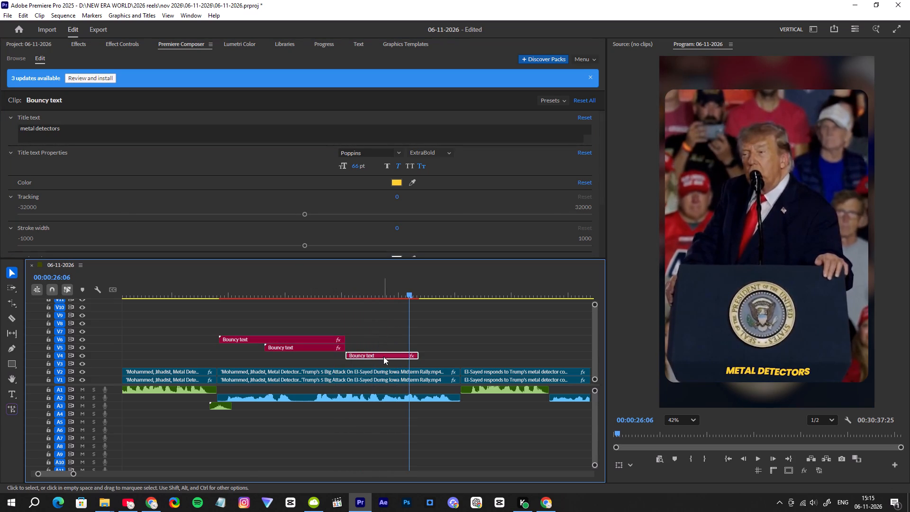
click(80, 45)
click(113, 46)
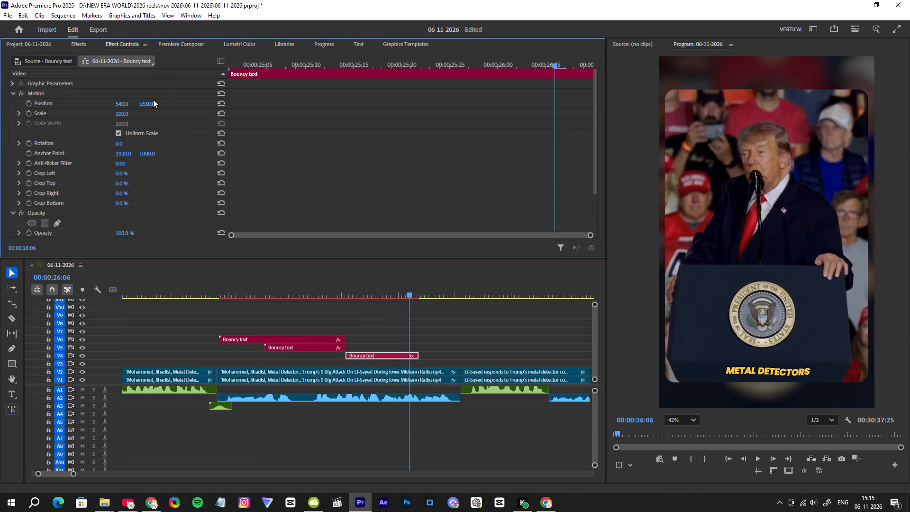
drag(121, 115, 133, 115)
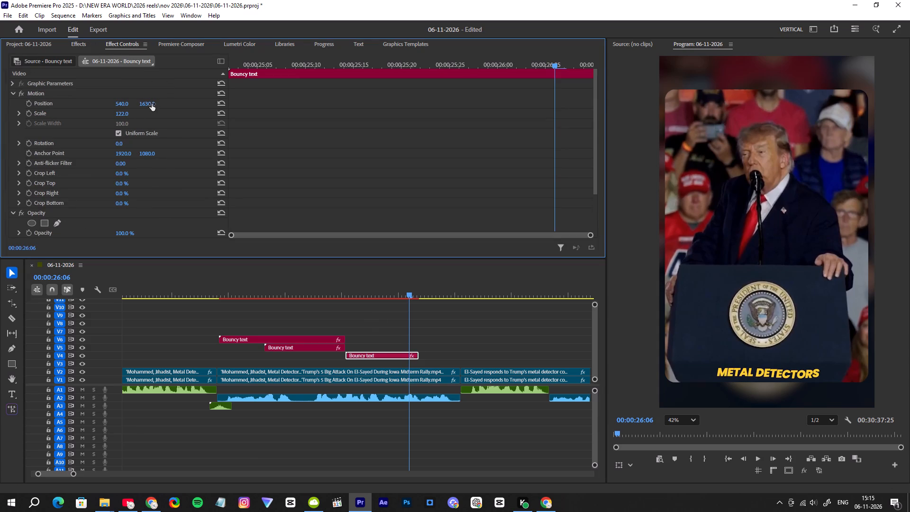
drag(152, 104, 128, 111)
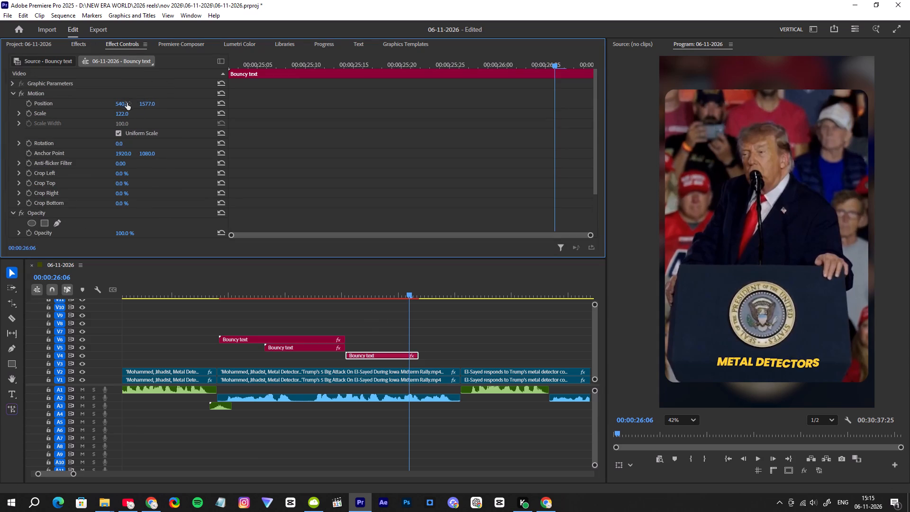
drag(127, 103, 116, 106)
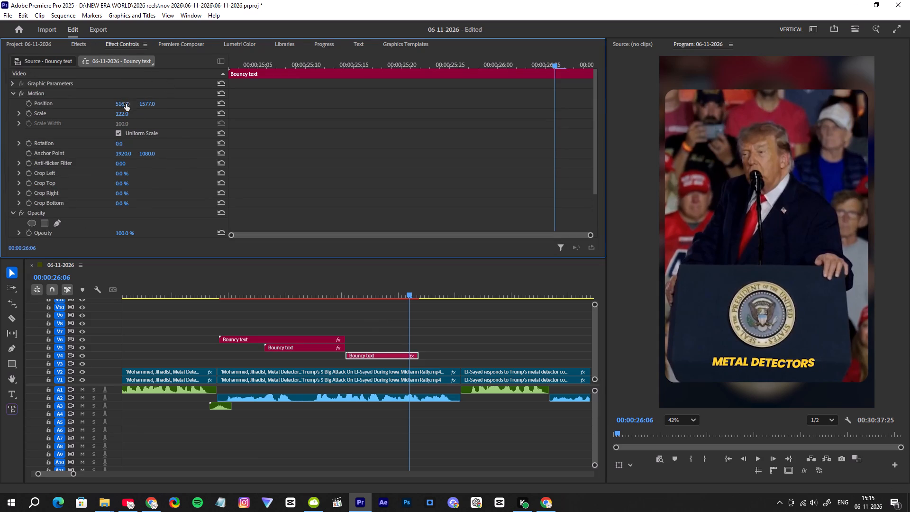
Extend the end of the "metal detectors" caption on V4 to the end of the Trump clip beneath it.
drag(417, 353, 456, 361)
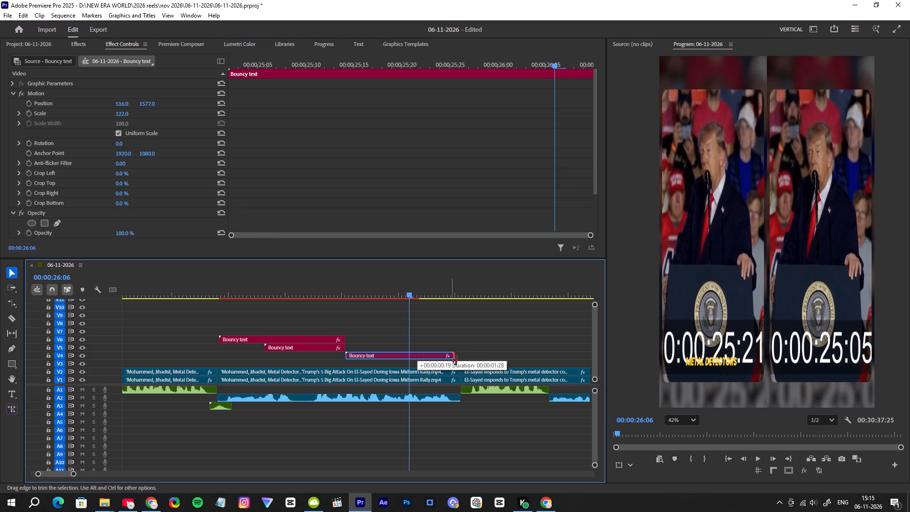
drag(456, 361, 457, 358)
key(space)
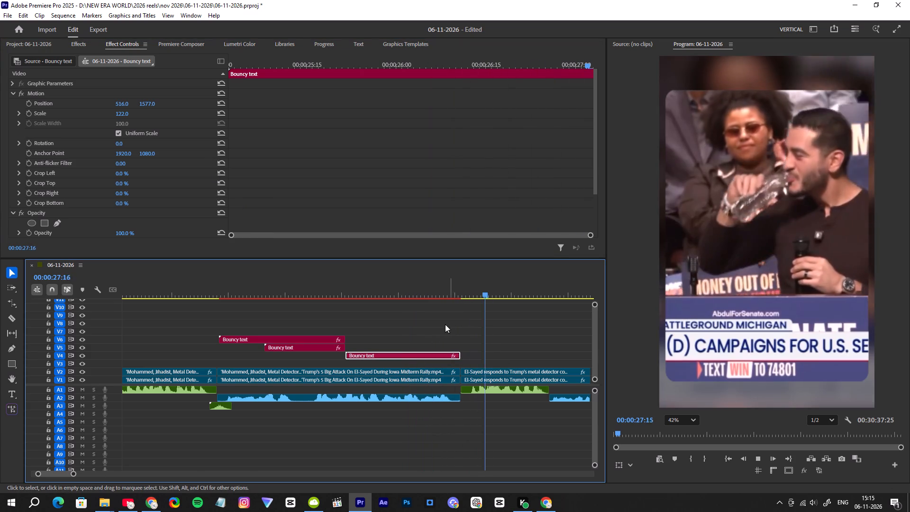
key(space)
Play the captions repeatedly from the start of "can you imagine" to check their wording and timing against the speech.
drag(360, 284, 149, 316)
key(space)
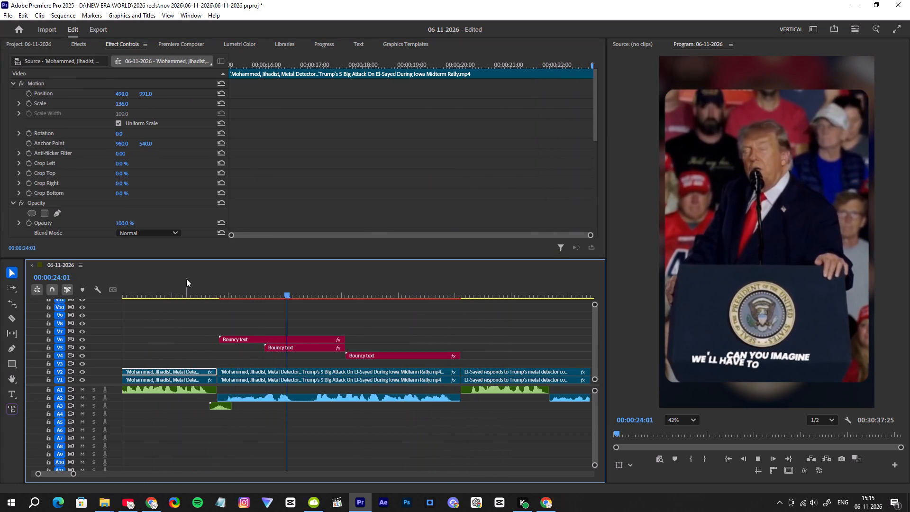
key(space)
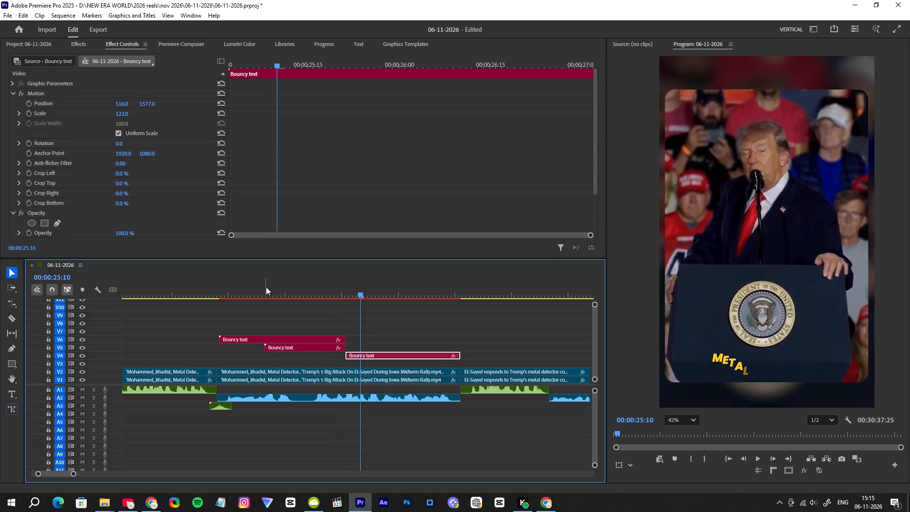
drag(255, 295, 219, 315)
key(space)
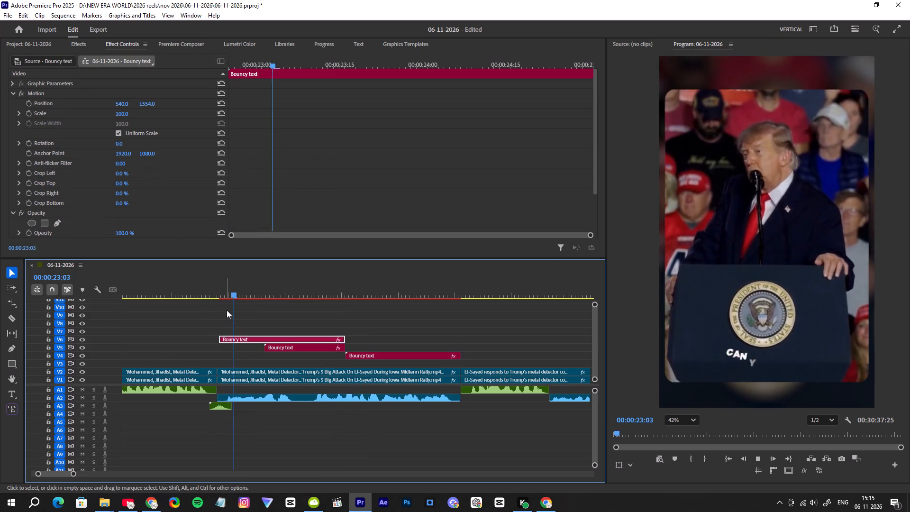
key(space)
key(space)
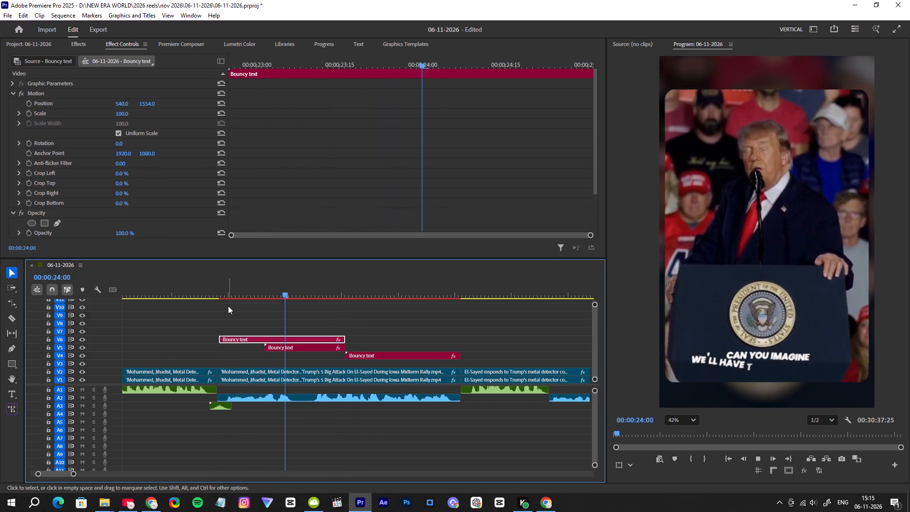
key(space)
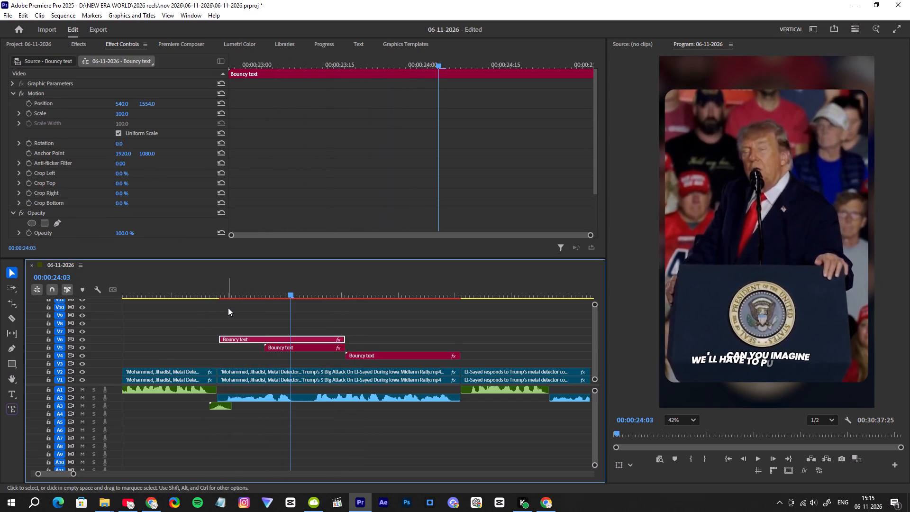
click(218, 297)
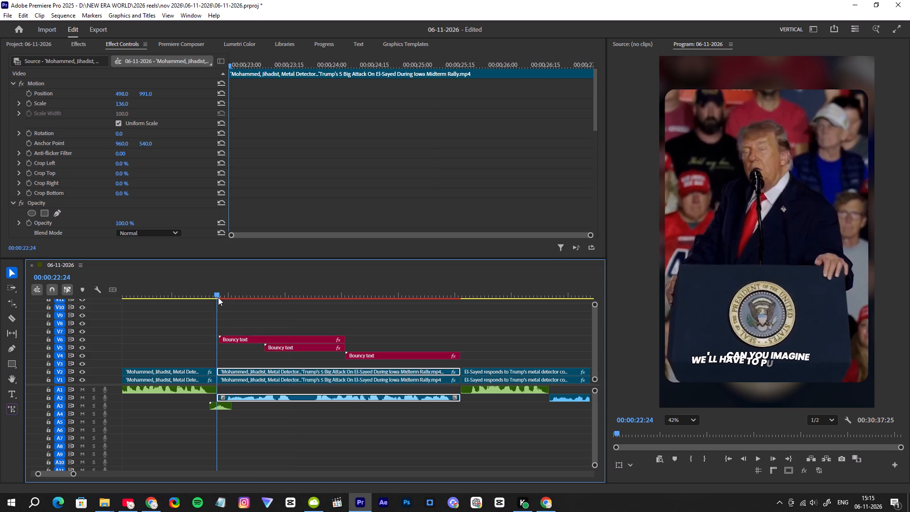
key(space)
key(space)
Duplicate the "can you imagine" caption from V6 onto V7 at the same start time.
click(235, 337)
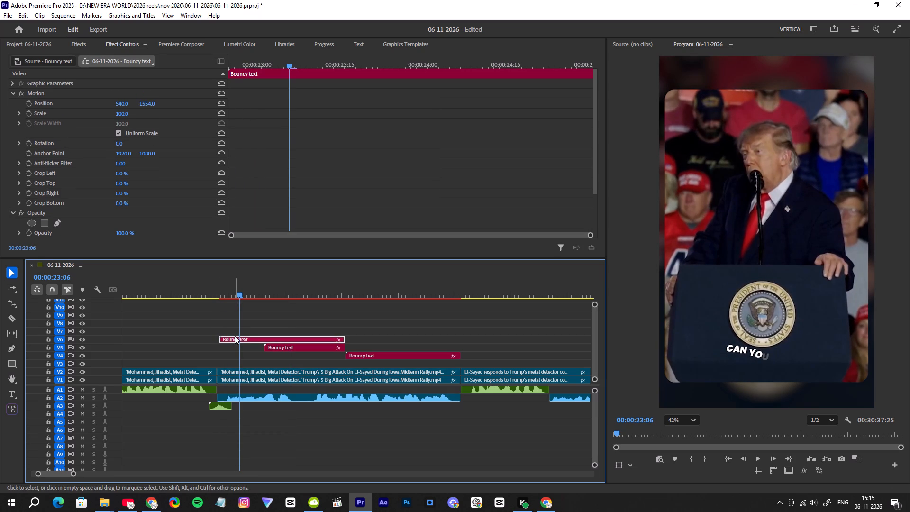
alt+drag(234, 339, 232, 331)
click(234, 331)
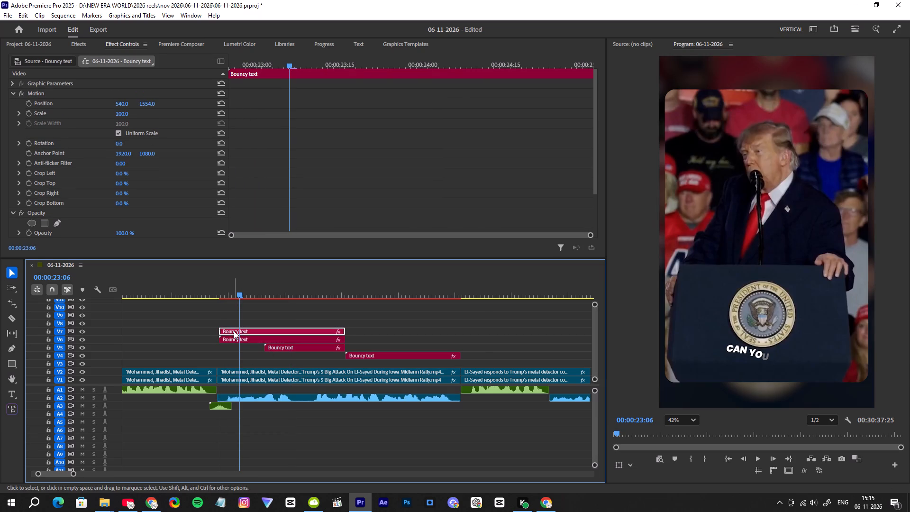
Change the text colour of the V7 "can you imagine" copy from white to the copied yellow.
click(30, 45)
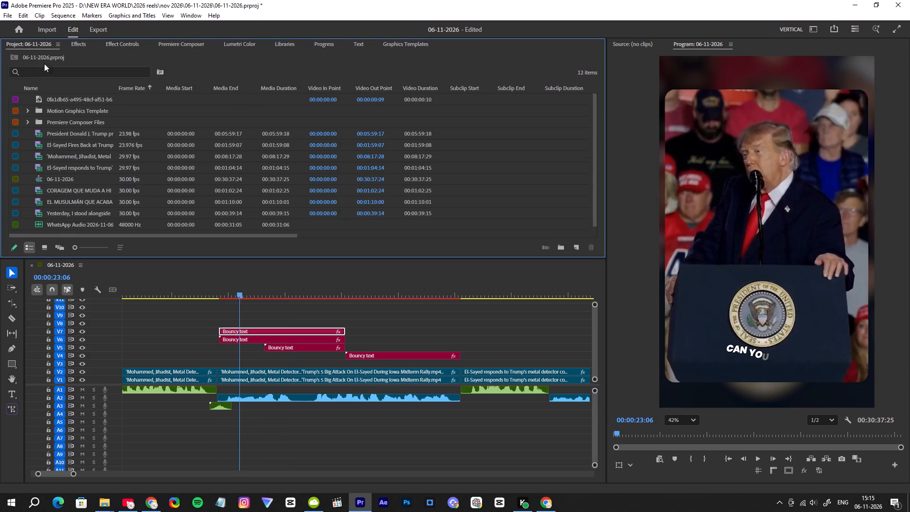
click(85, 44)
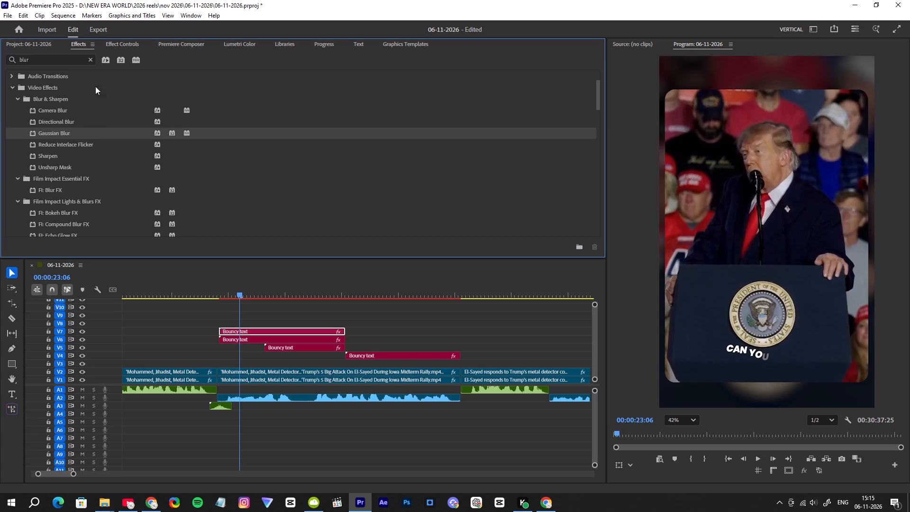
click(109, 44)
click(163, 46)
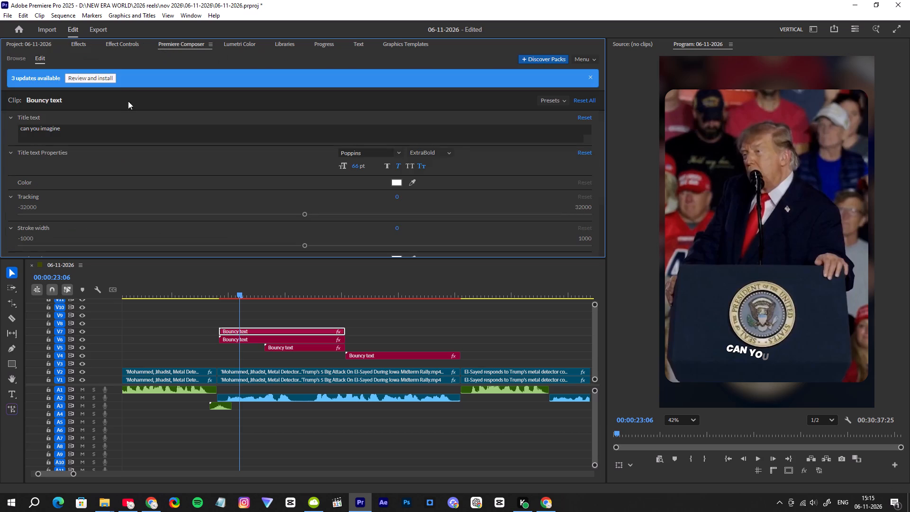
click(392, 182)
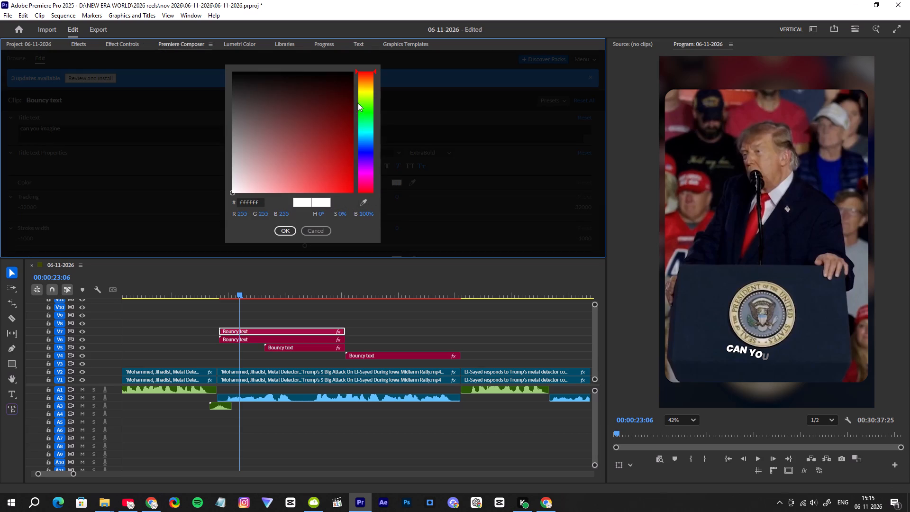
drag(260, 202, 234, 202)
key(ctrl+v)
click(283, 232)
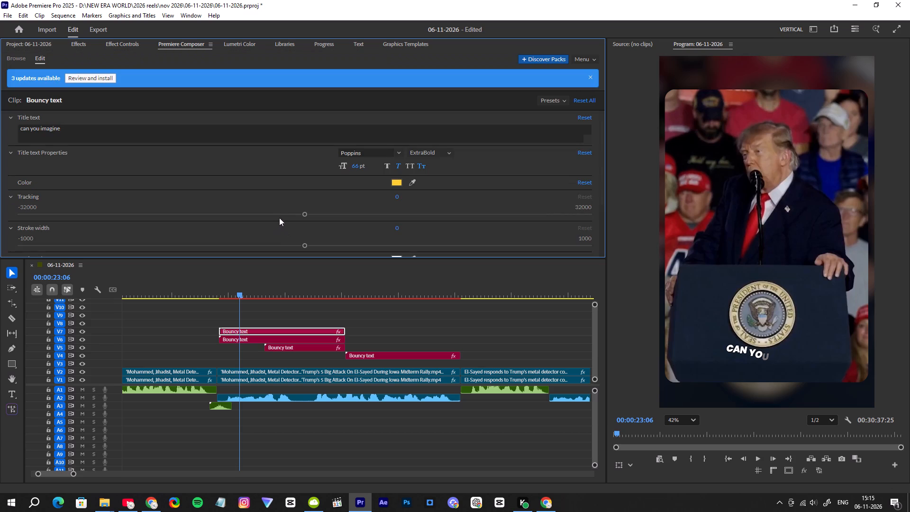
Play the opening captions and shorten the yellow V7 copy's text to "imagine".
click(236, 340)
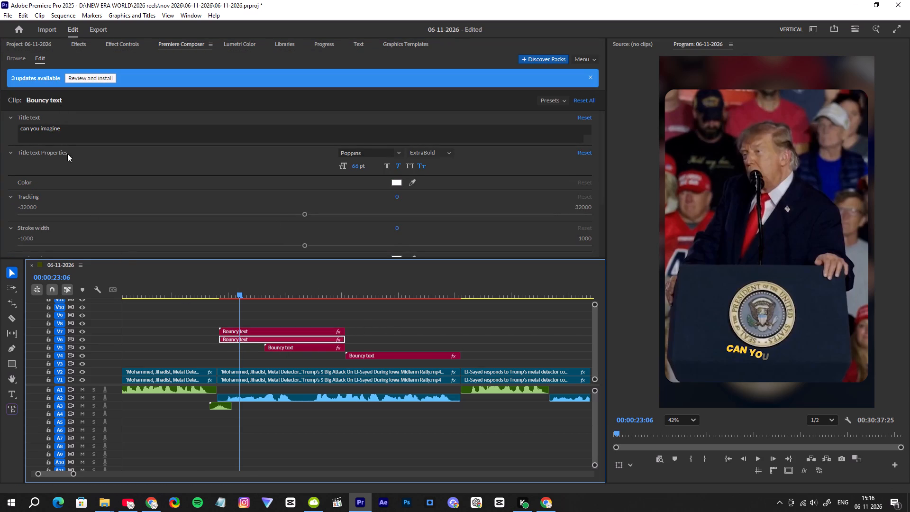
click(220, 291)
key(space)
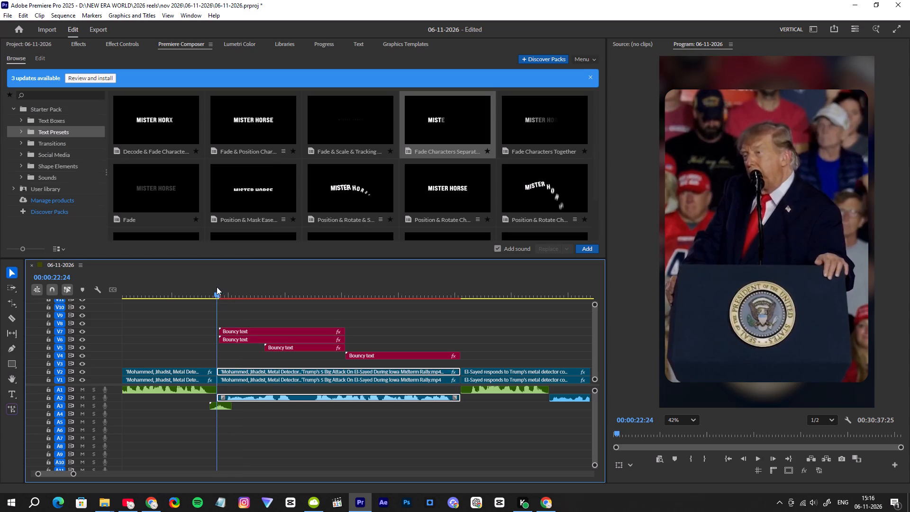
key(space)
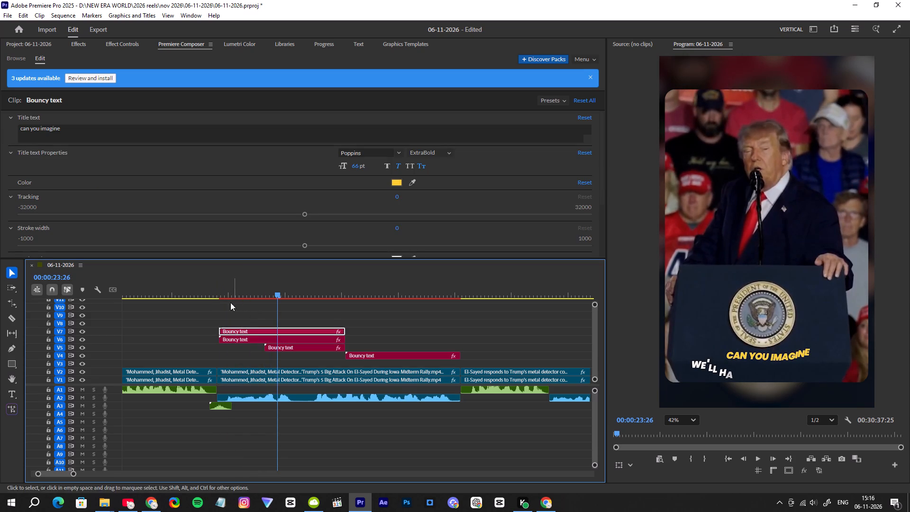
click(39, 129)
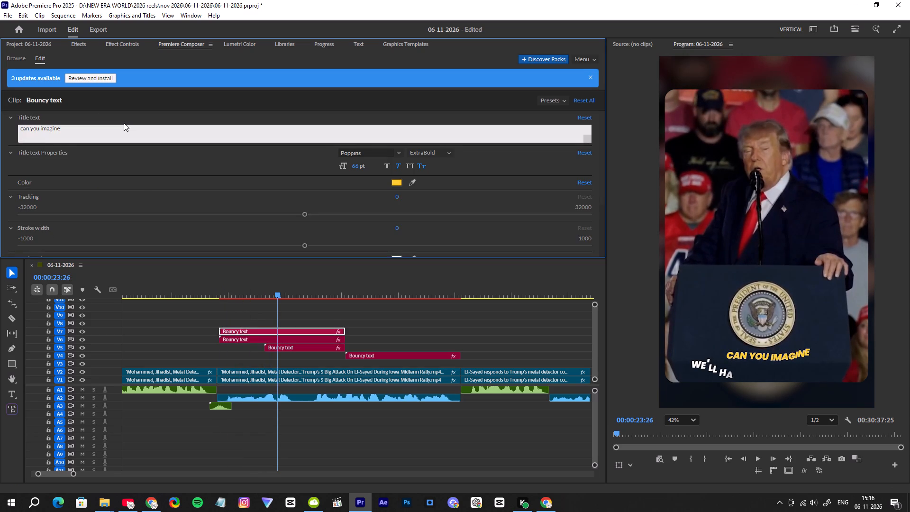
key(Right)
key(BackSpace)
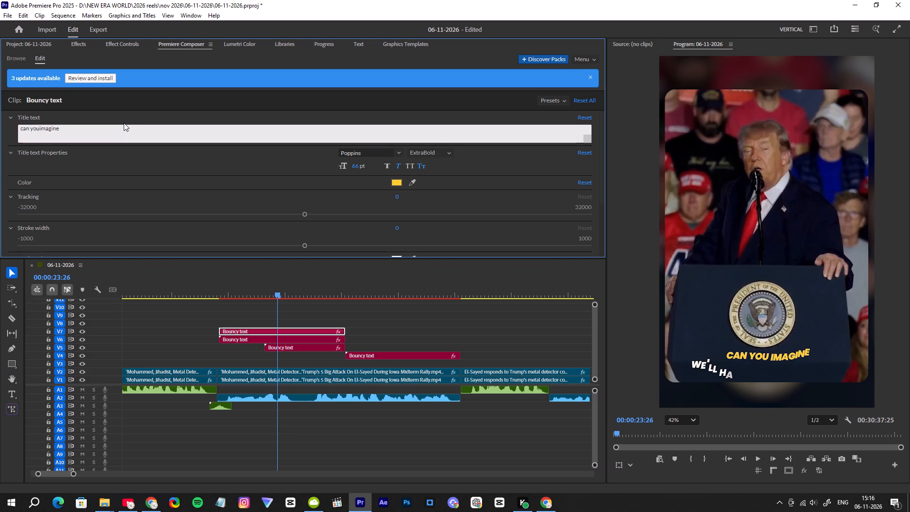
key(BackSpace)
key(BackSpace)
key(BackSpace)
key(BackSpace)
key(BackSpace)
key(BackSpace)
key(BackSpace)
key(BackSpace)
key(BackSpace)
key(BackSpace)
key(BackSpace)
key(BackSpace)
key(BackSpace)
key(BackSpace)
key(BackSpace)
key(BackSpace)
key(BackSpace)
key(BackSpace)
key(BackSpace)
key(BackSpace)
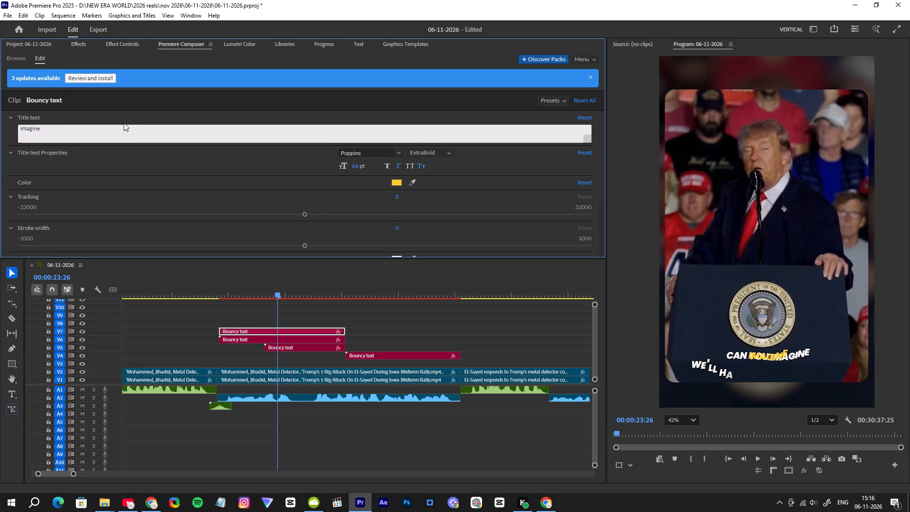
Shift the yellow "imagine" caption on V7 horizontally to position X 650, over the white word "imagine".
click(217, 291)
key(space)
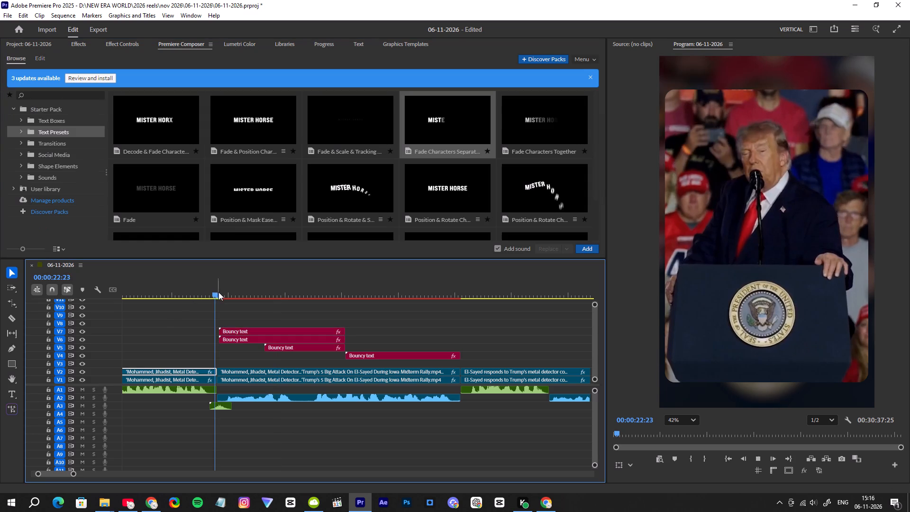
key(space)
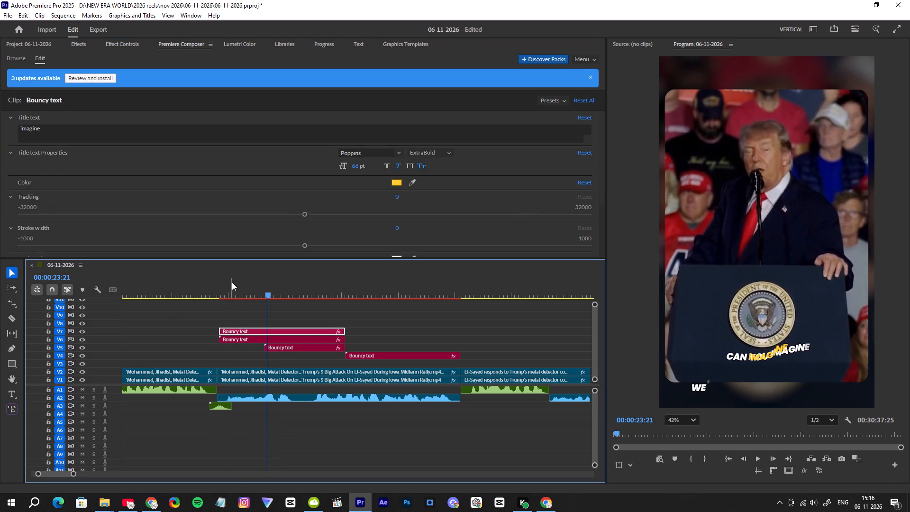
click(107, 41)
drag(120, 103, 166, 108)
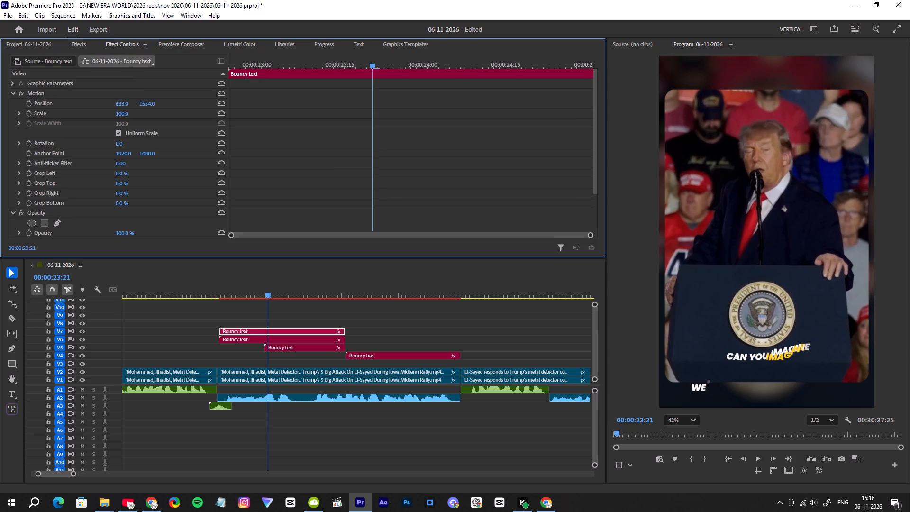
drag(166, 108, 174, 107)
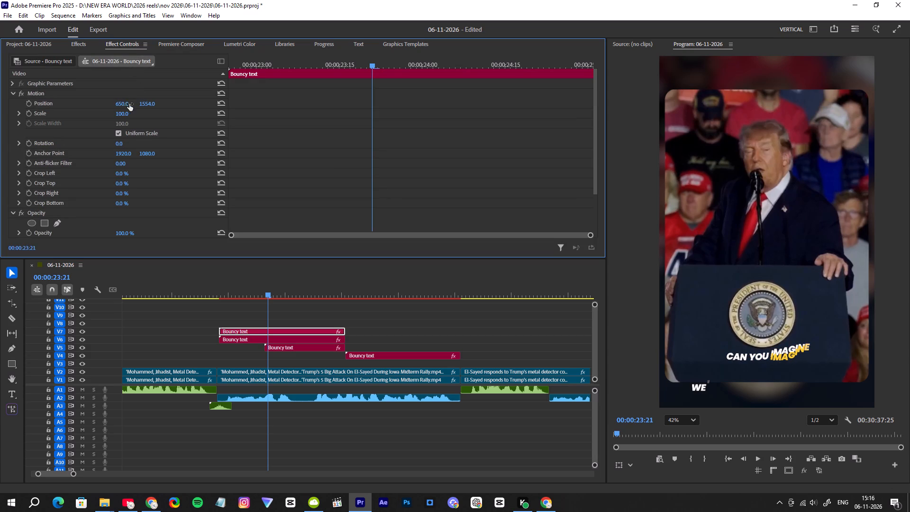
Check the opening captions against the speech and move the yellow V7 "imagine" caption to start at 00:00:23:07.
click(215, 293)
key(space)
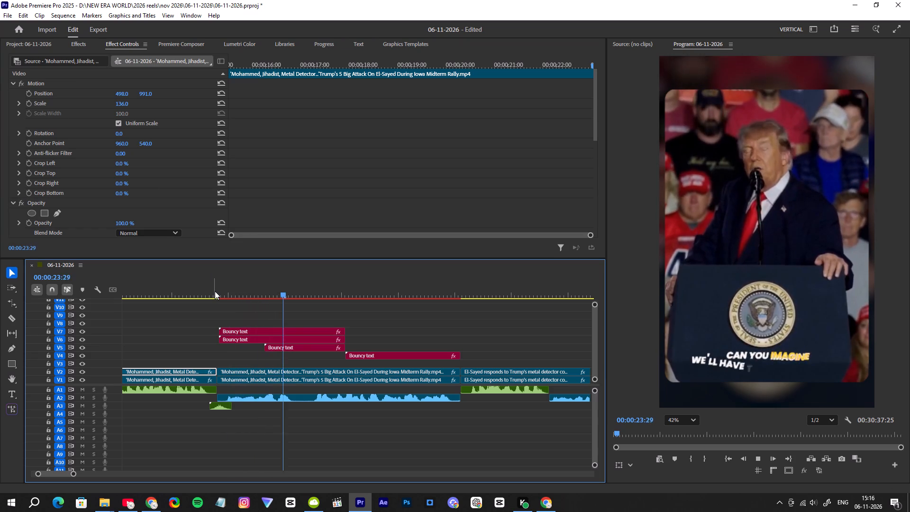
key(space)
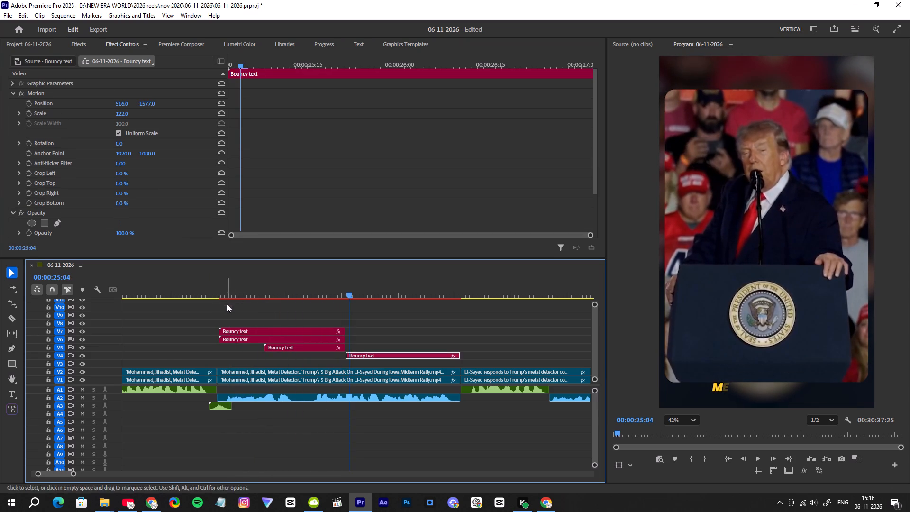
click(217, 294)
key(space)
key(space)
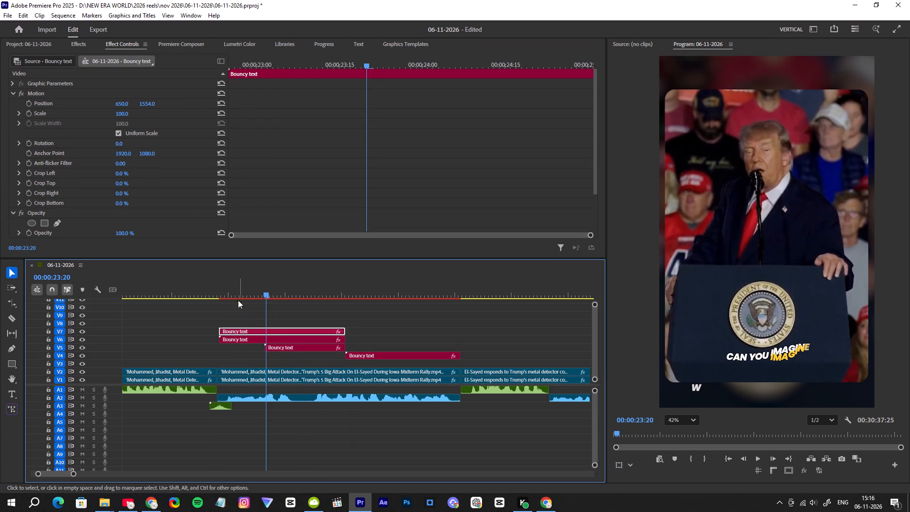
drag(235, 295, 219, 293)
key(space)
key(space)
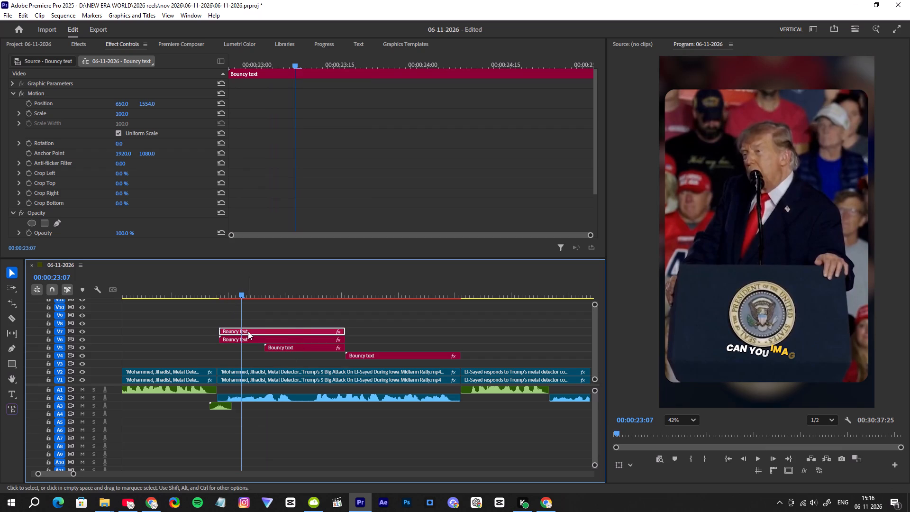
drag(249, 330, 272, 330)
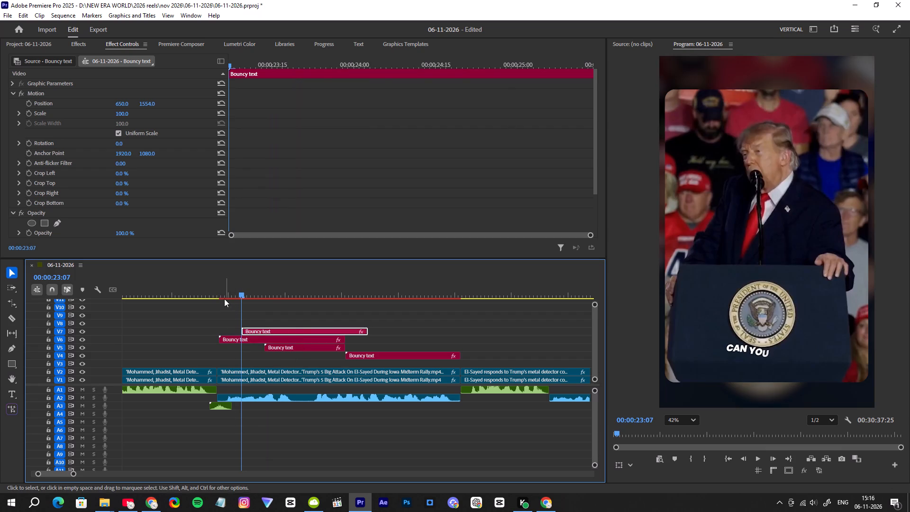
Replay the opening captions and trim 12 frames off the start of the V7 "imagine" caption, to the V5 caption's start.
click(220, 295)
key(space)
key(space)
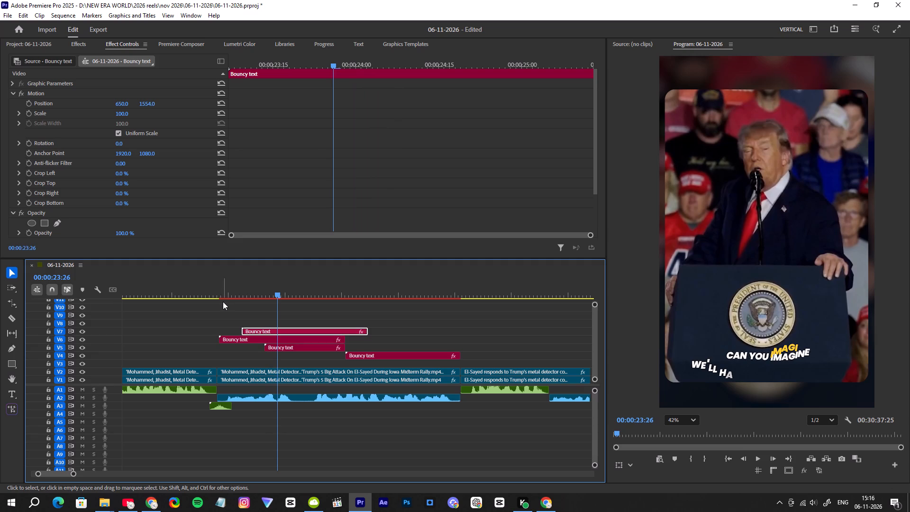
drag(270, 291, 222, 302)
key(space)
key(space)
click(222, 302)
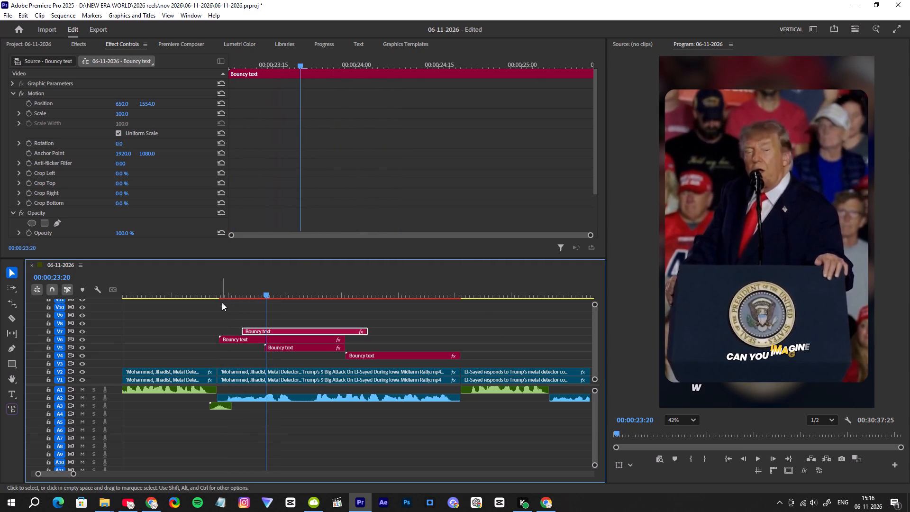
click(222, 294)
key(space)
key(space)
click(222, 294)
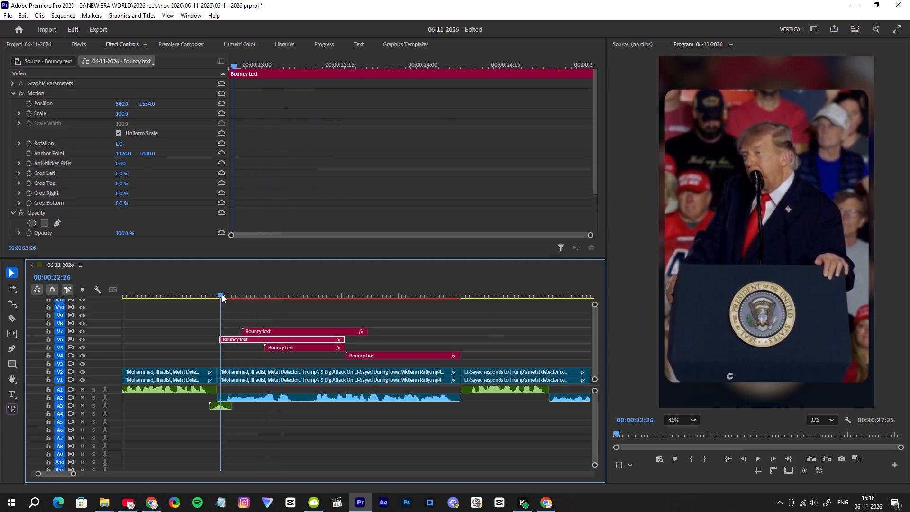
key(space)
key(space)
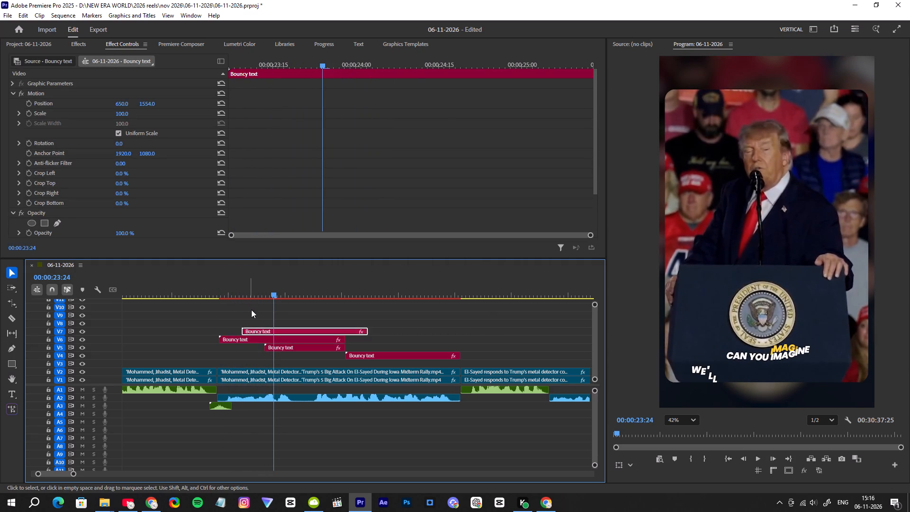
drag(243, 330, 263, 335)
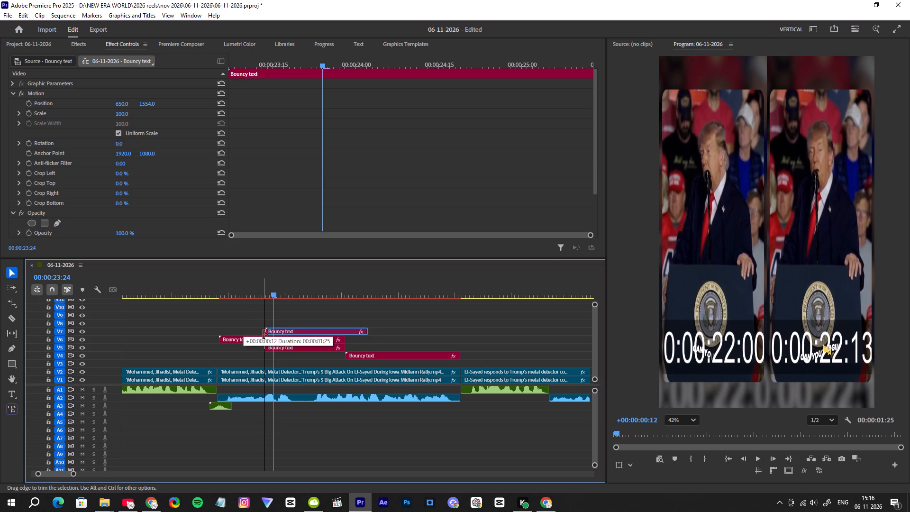
drag(263, 335, 264, 335)
Find where "imagine" is spoken and move the trimmed V7 caption earlier to start at 00:00:23:09.
drag(241, 285, 235, 286)
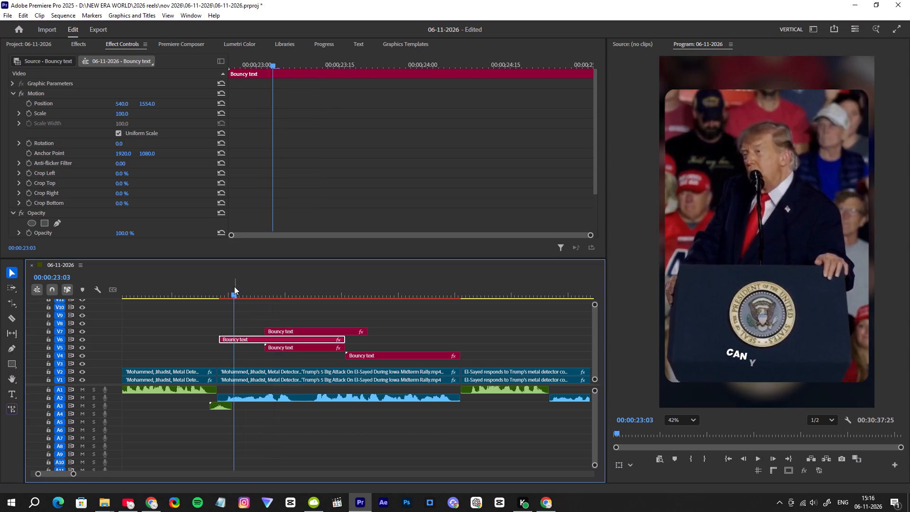
key(space)
key(space)
drag(250, 296, 245, 299)
drag(275, 330, 258, 330)
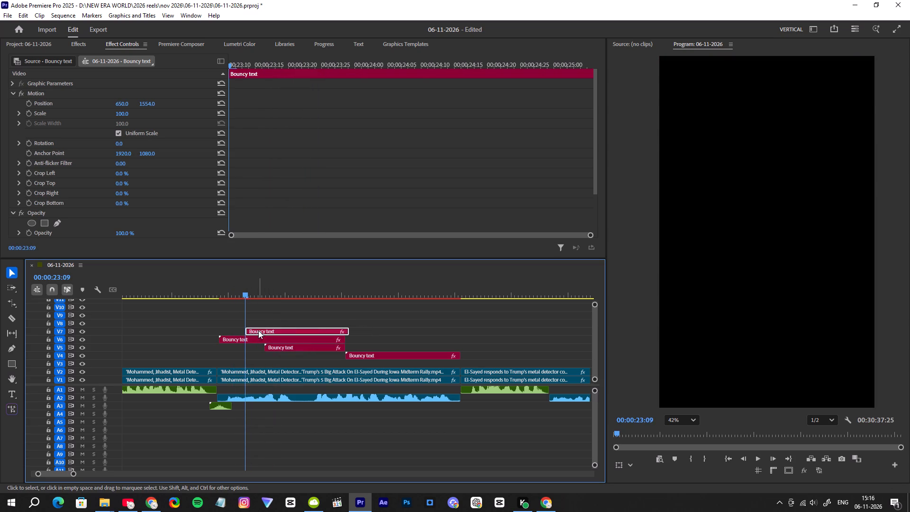
Play the opening captions and shorten the white V6 caption's text to "can you".
click(218, 294)
key(space)
key(space)
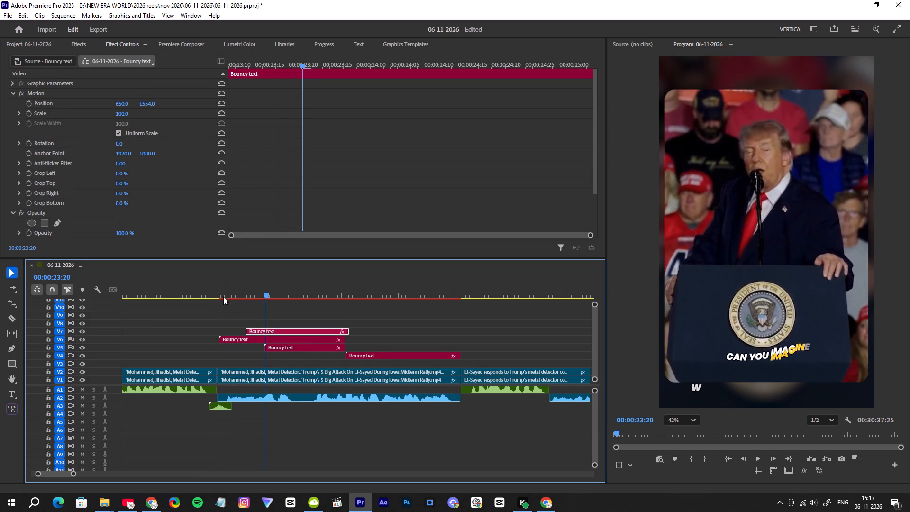
click(261, 340)
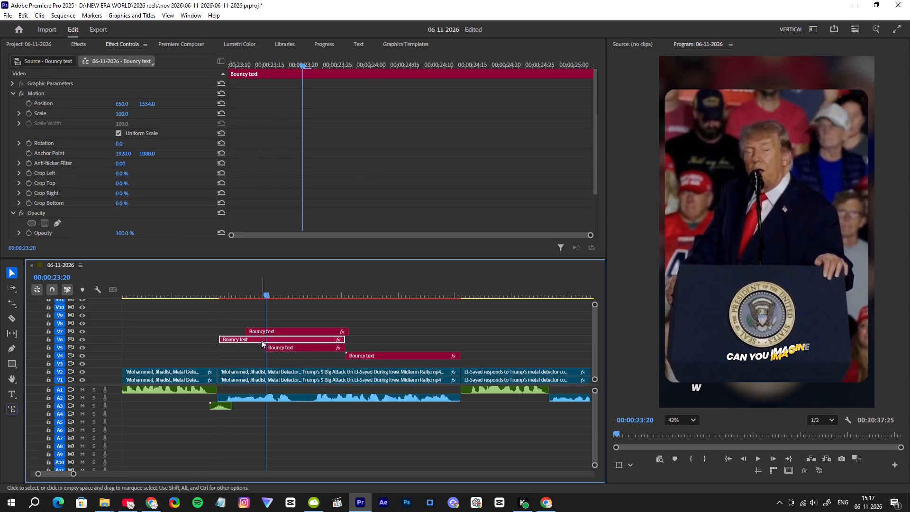
click(173, 44)
drag(69, 128, 63, 132)
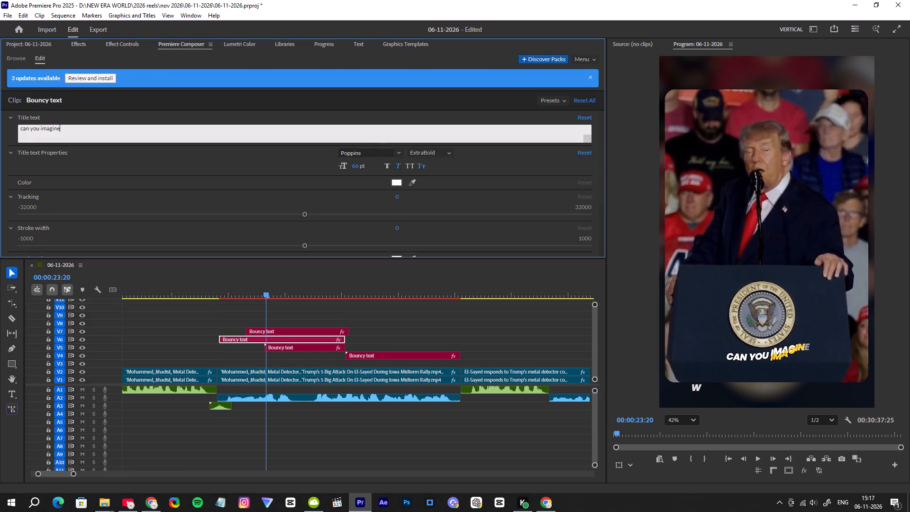
drag(63, 132, 41, 140)
key(BackSpace)
key(BackSpace)
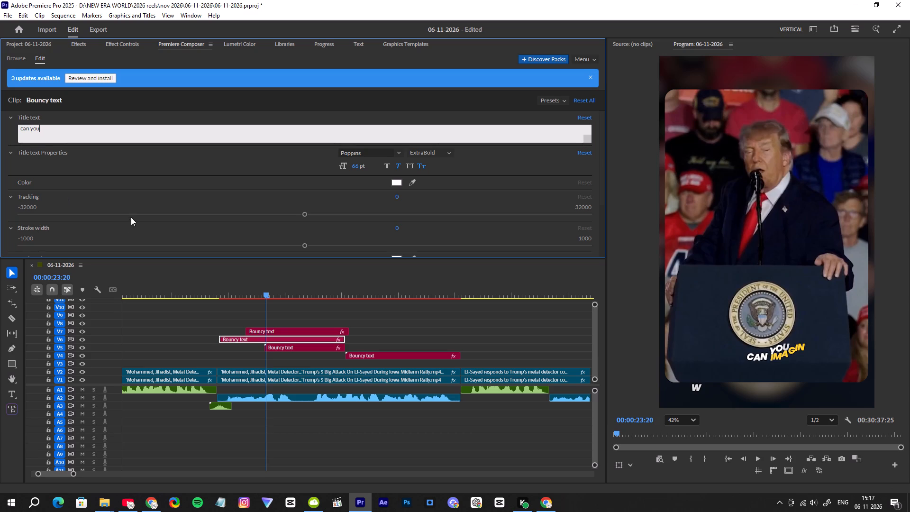
Move the white V6 "can you" caption horizontally to position X 439, just before the yellow "imagine".
click(215, 293)
key(space)
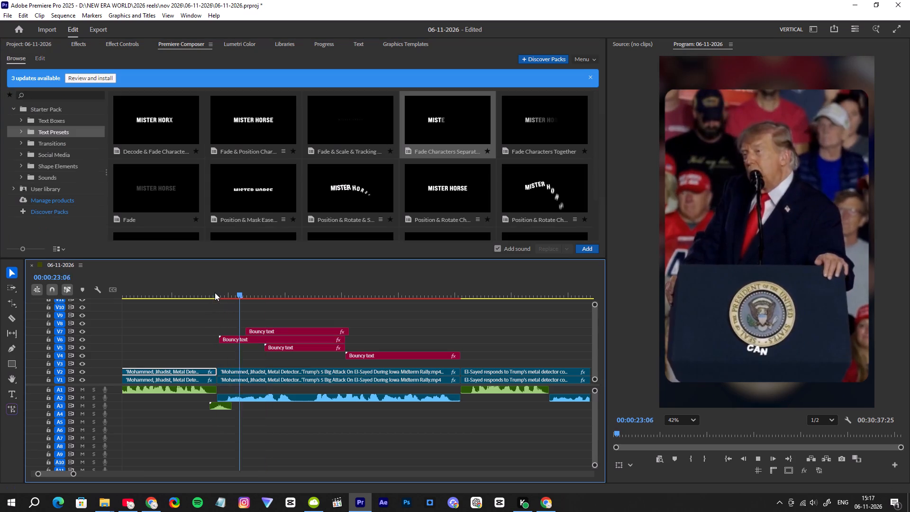
key(space)
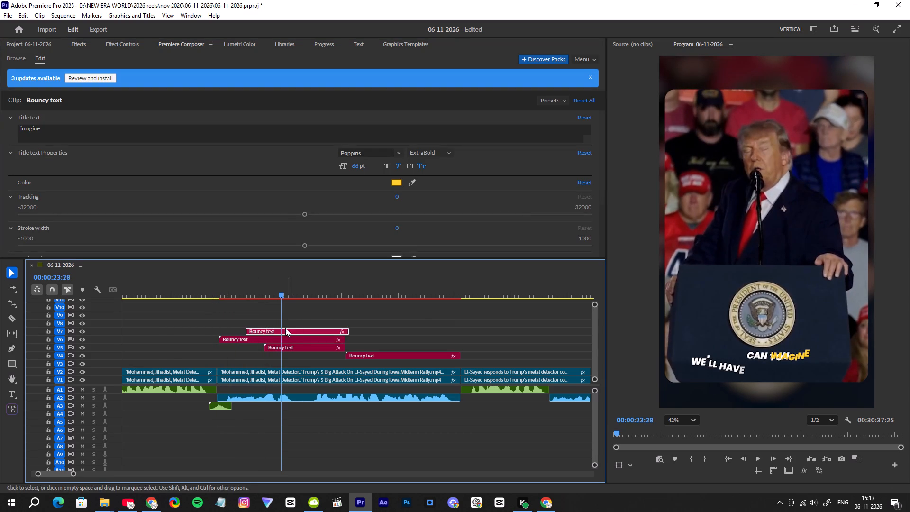
click(263, 338)
click(116, 45)
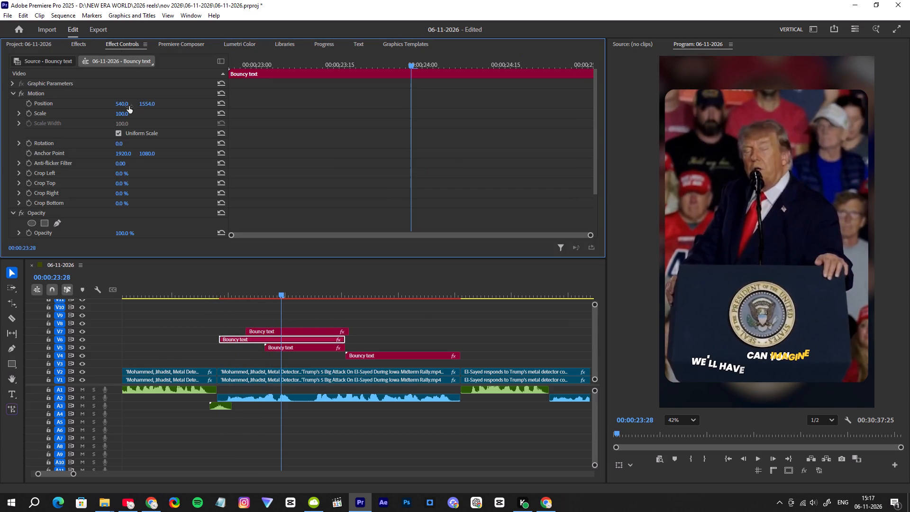
drag(125, 105, 86, 112)
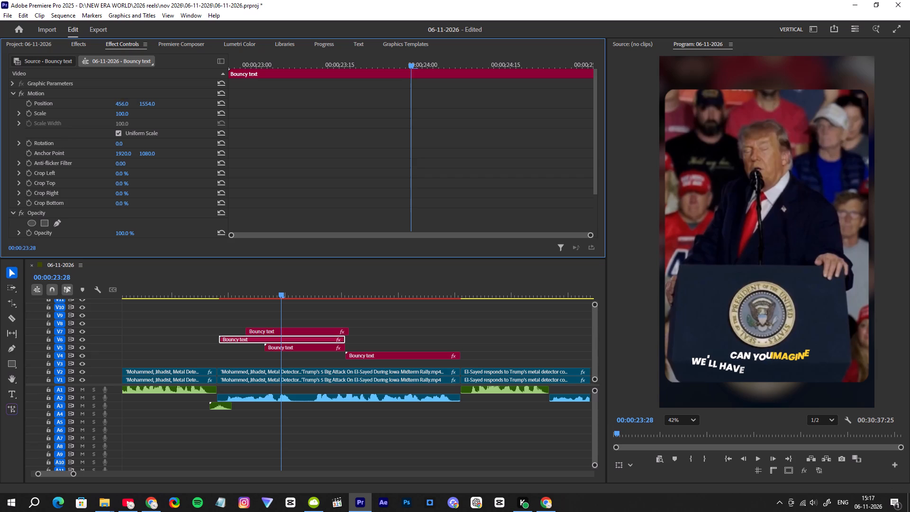
drag(86, 112, 79, 115)
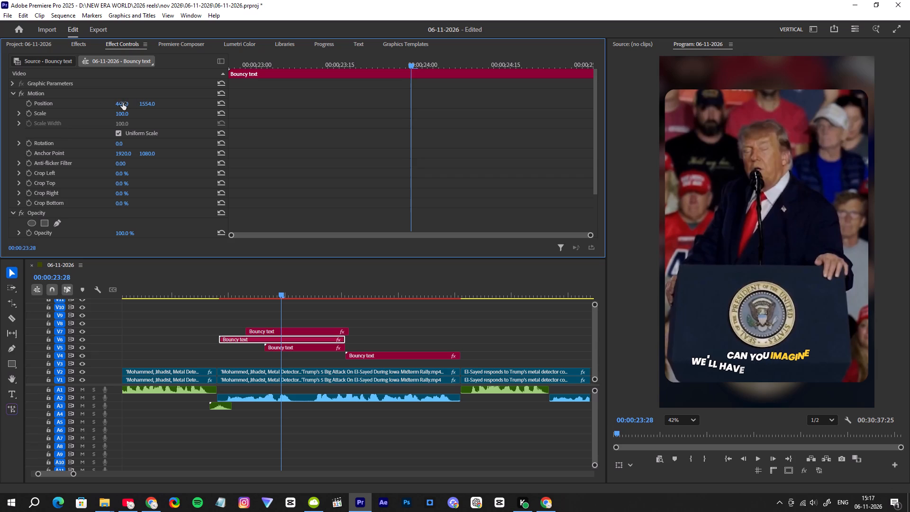
click(122, 104)
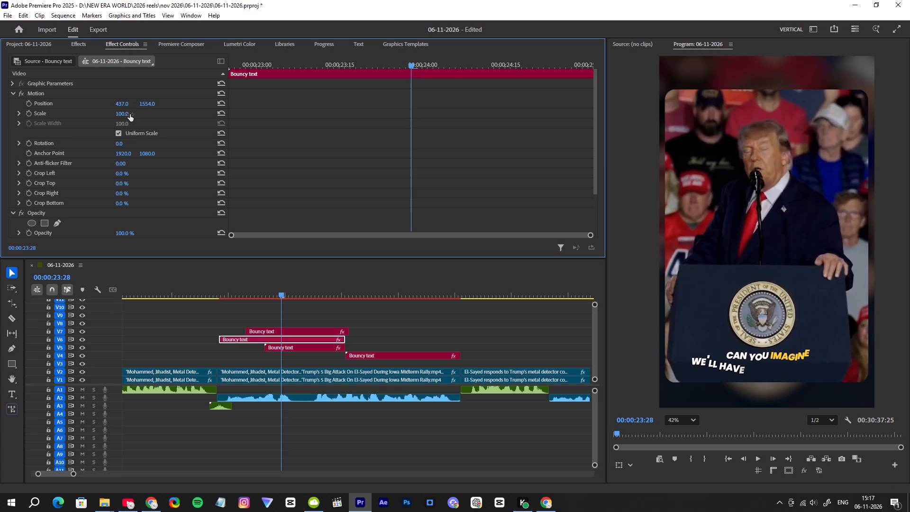
click(122, 107)
key(Up)
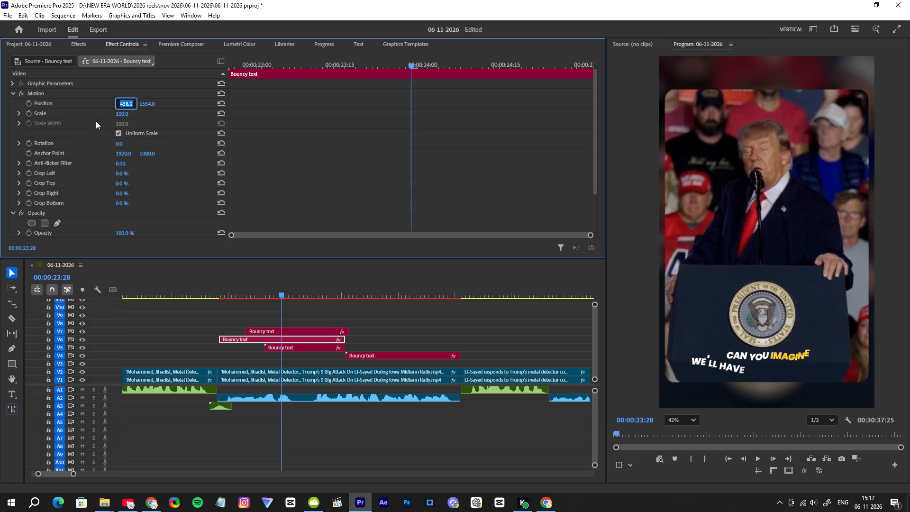
key(Up)
click(178, 244)
Play from the "can you imagine" captions through "metal detectors" into the El-Sayed clip to check the wording, layout and timing.
click(219, 288)
key(space)
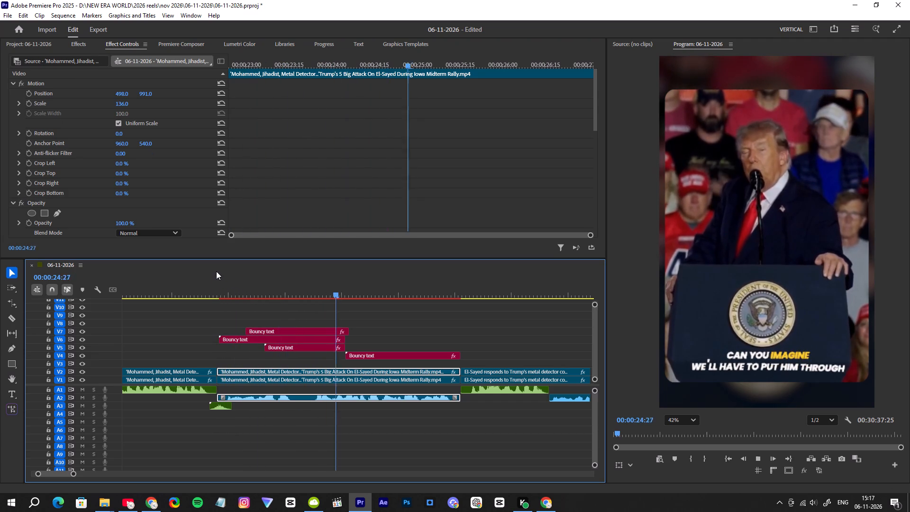
key(space)
key(space)
key(space)
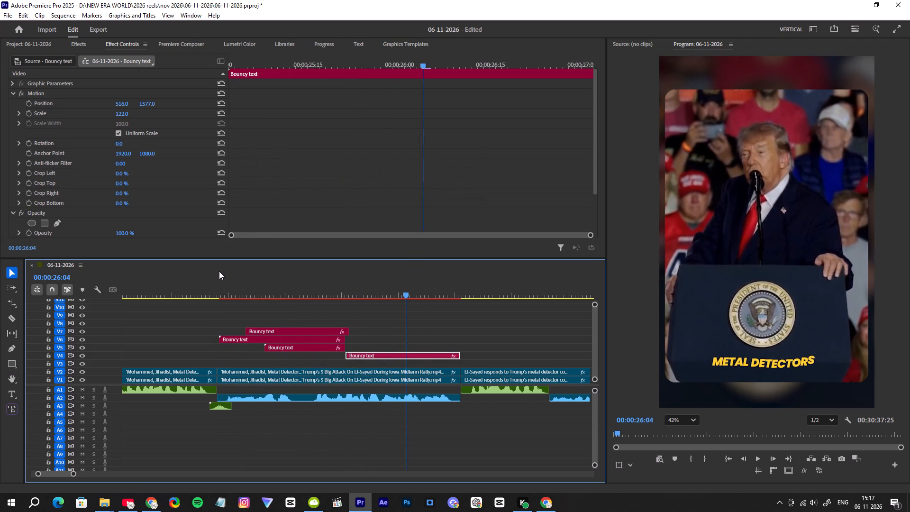
key(space)
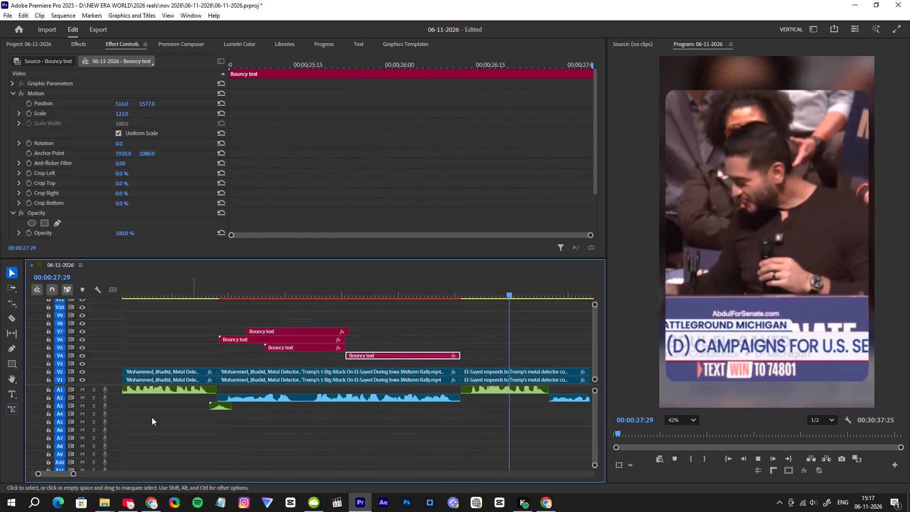
drag(74, 473, 92, 469)
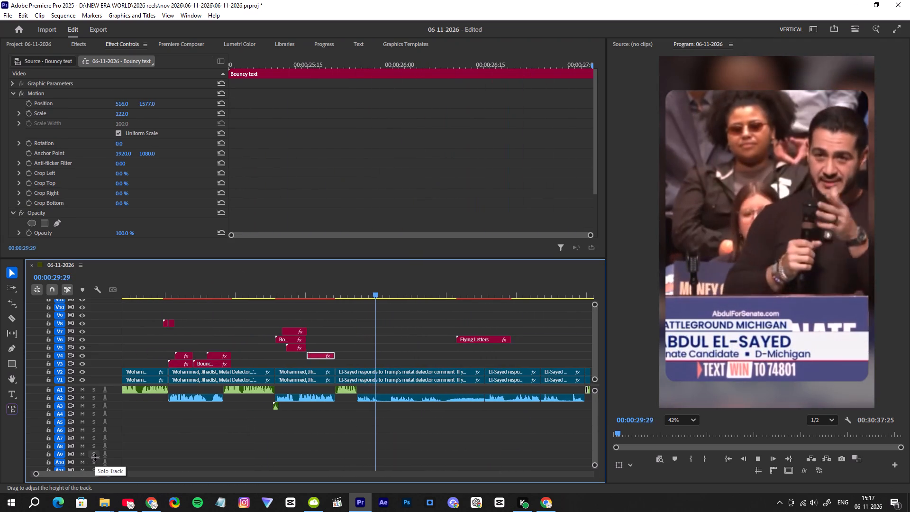
key(space)
Raise the computer's speaker volume slightly for listening to the El-Sayed clip.
click(397, 398)
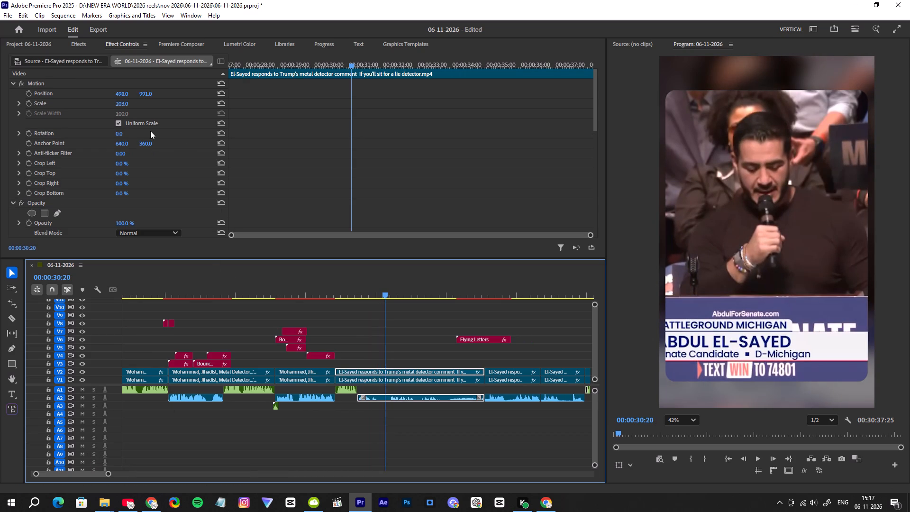
click(815, 504)
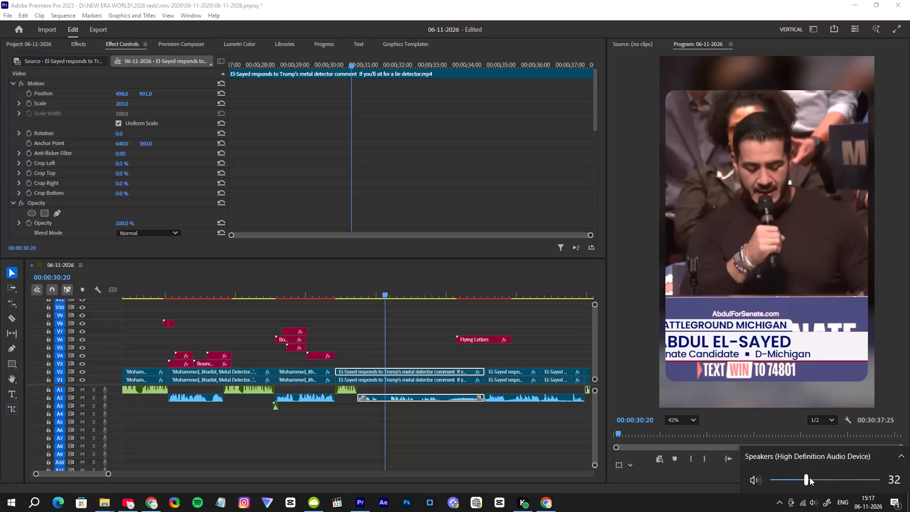
click(815, 478)
click(725, 510)
Replay the start of the El-Sayed clip and raise its audio volume level to 8.5 dB.
click(336, 295)
key(space)
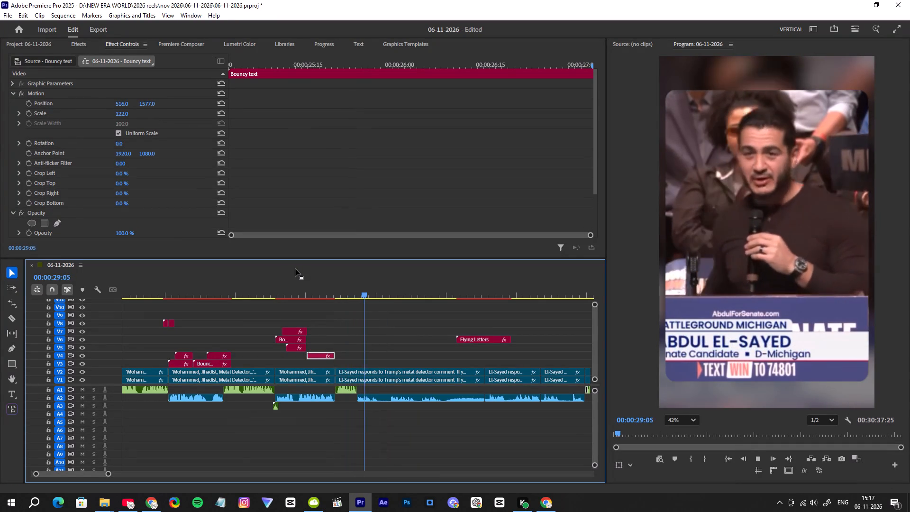
key(space)
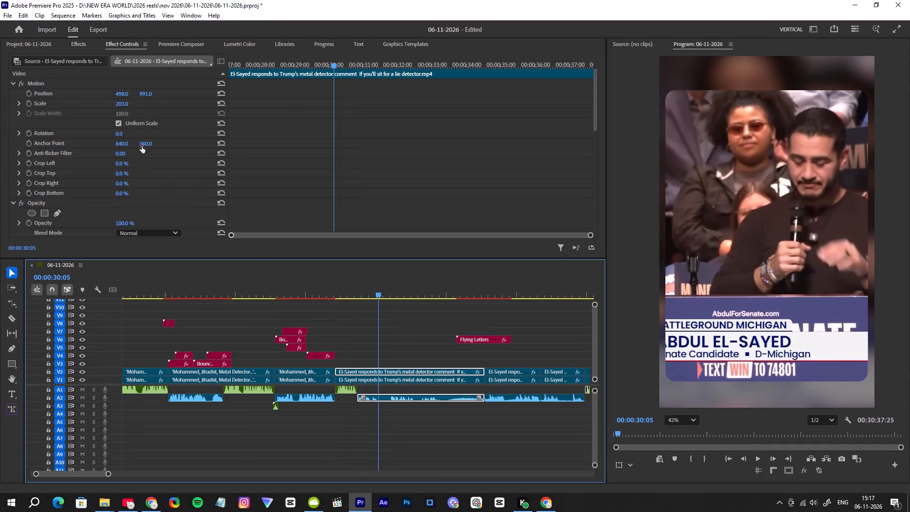
scroll(174, 155, down, 5)
scroll(176, 169, up, 1)
scroll(176, 170, down, 7)
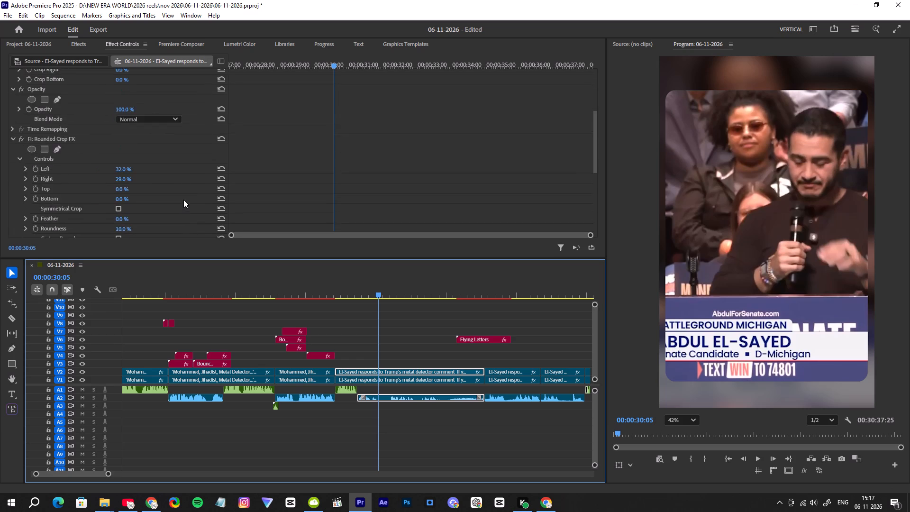
scroll(183, 200, down, 19)
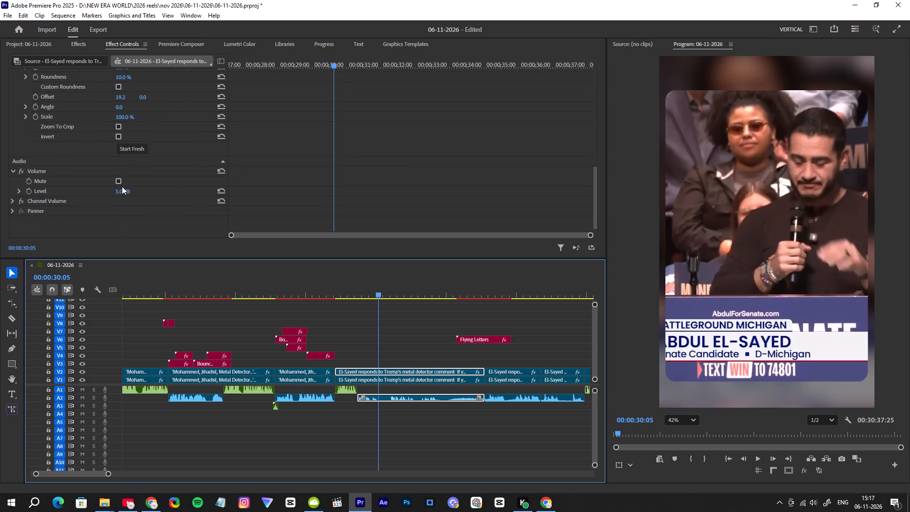
drag(118, 183, 124, 184)
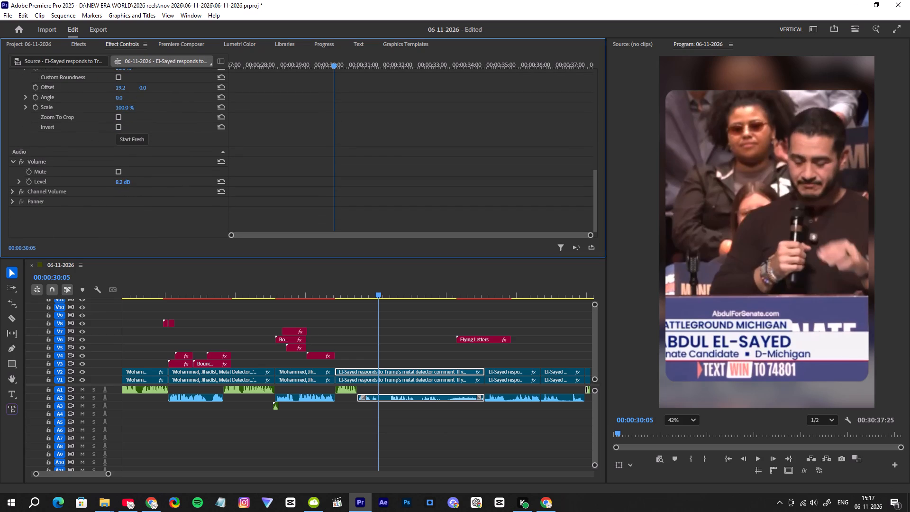
drag(124, 184, 124, 184)
click(136, 196)
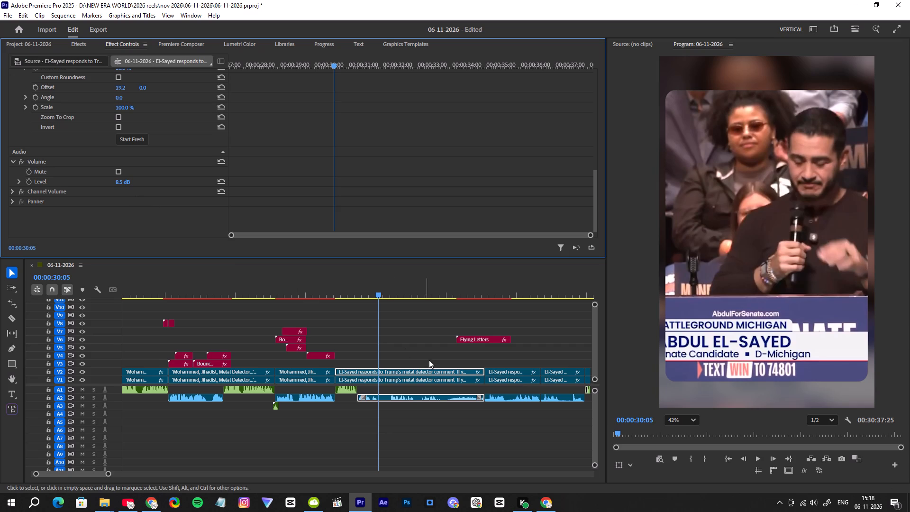
Play the first El-Sayed clip to check its loudness.
click(420, 352)
click(347, 297)
key(space)
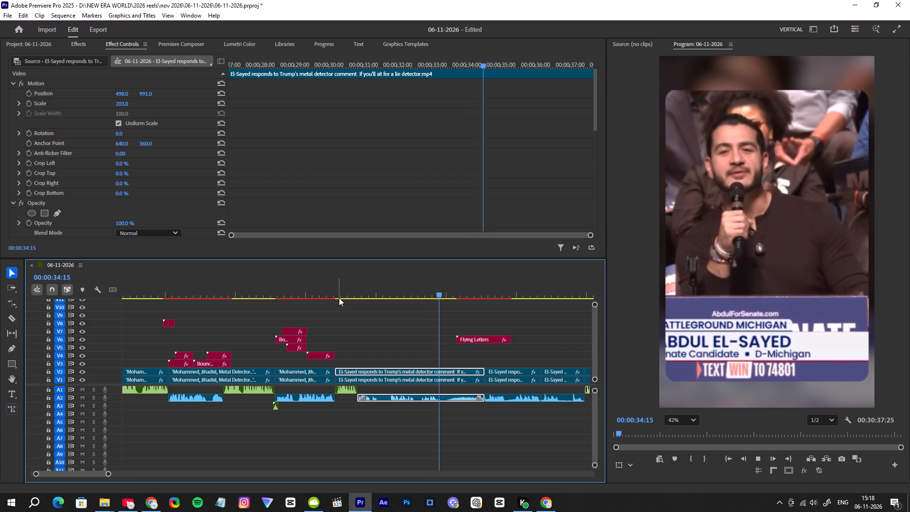
key(space)
Replay the "That's another important election for us" captions and move the V2 Trump clip beneath them up to Position Y 880.
drag(328, 290, 298, 296)
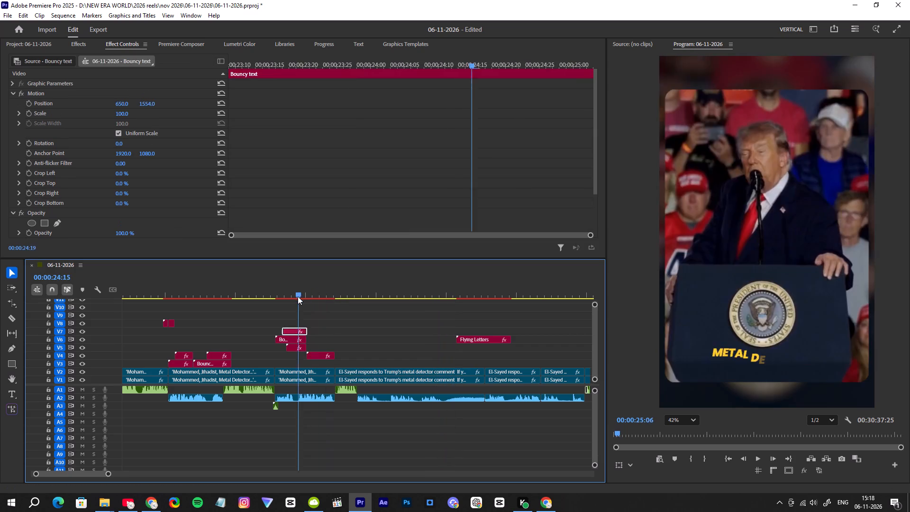
drag(298, 296, 182, 317)
key(space)
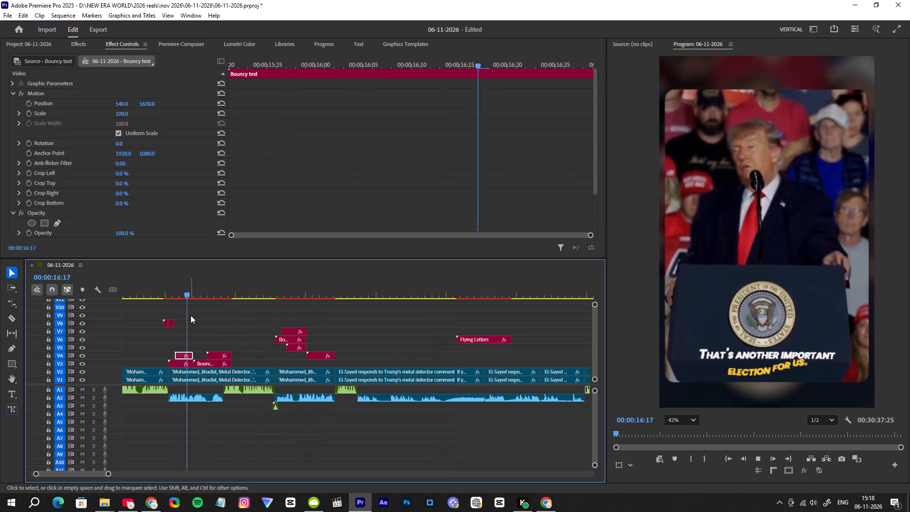
key(space)
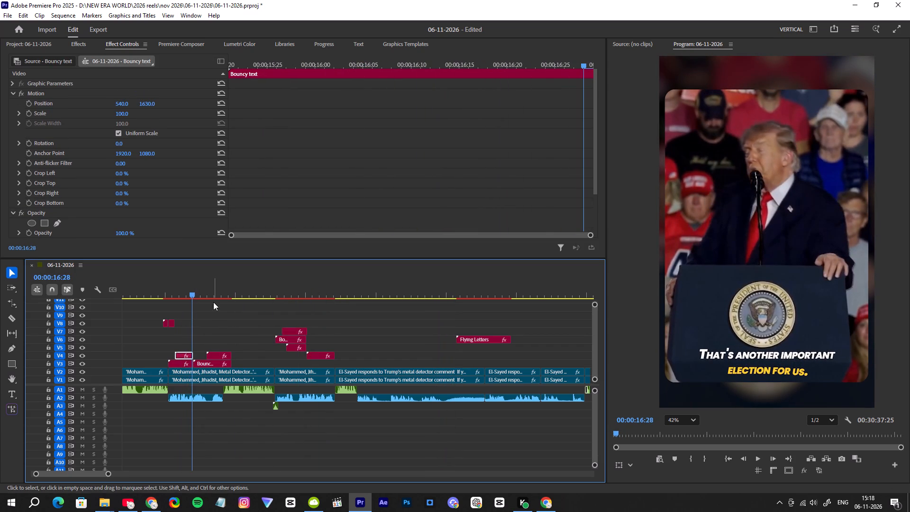
drag(192, 294, 184, 304)
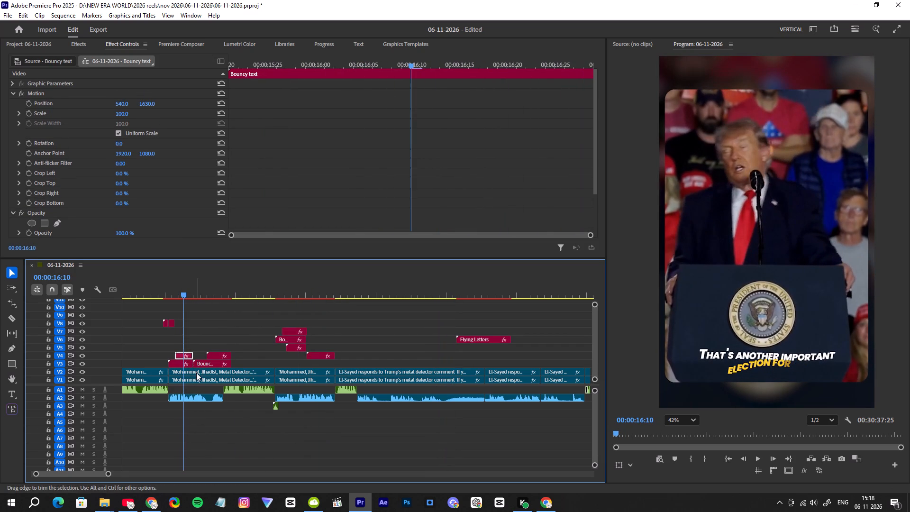
click(196, 373)
drag(147, 93, 114, 101)
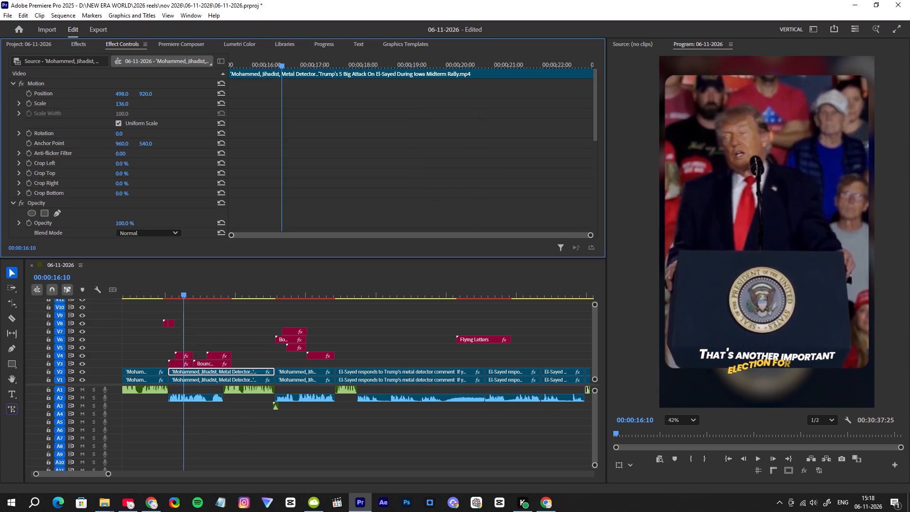
drag(114, 101, 97, 105)
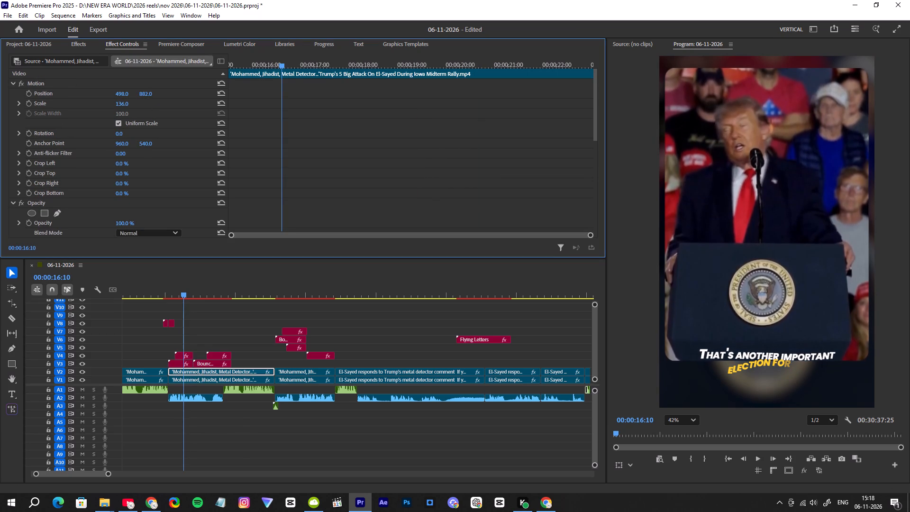
drag(97, 105, 96, 105)
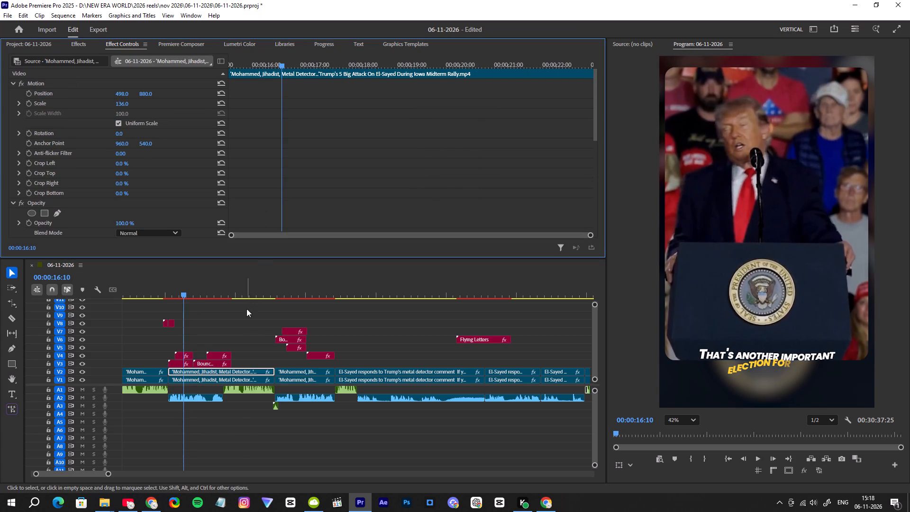
Set the vertical position of the V2 Trump clip under the "can you imagine" captions to 880.
drag(193, 292, 239, 302)
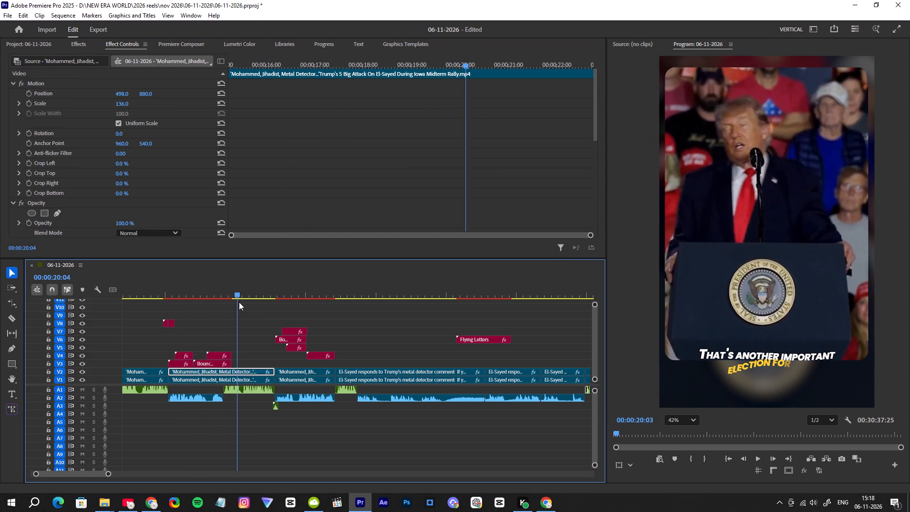
drag(239, 302, 285, 310)
click(288, 370)
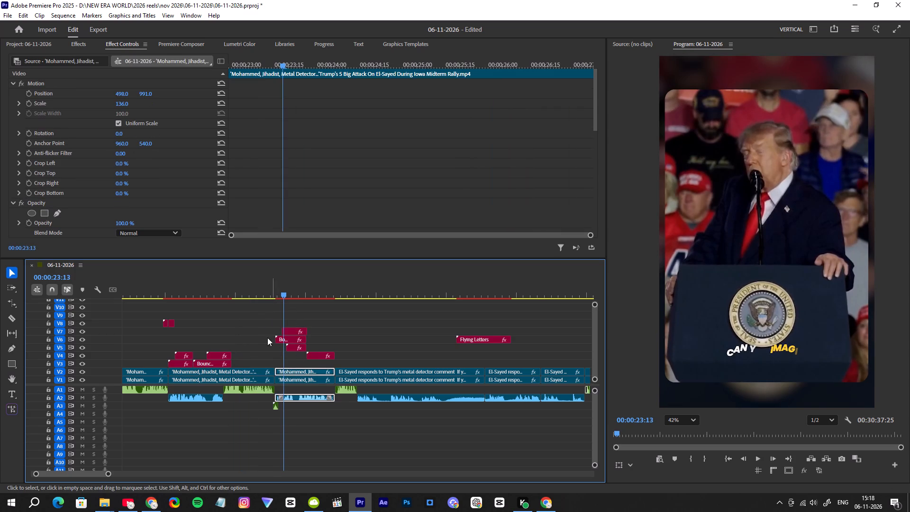
click(251, 287)
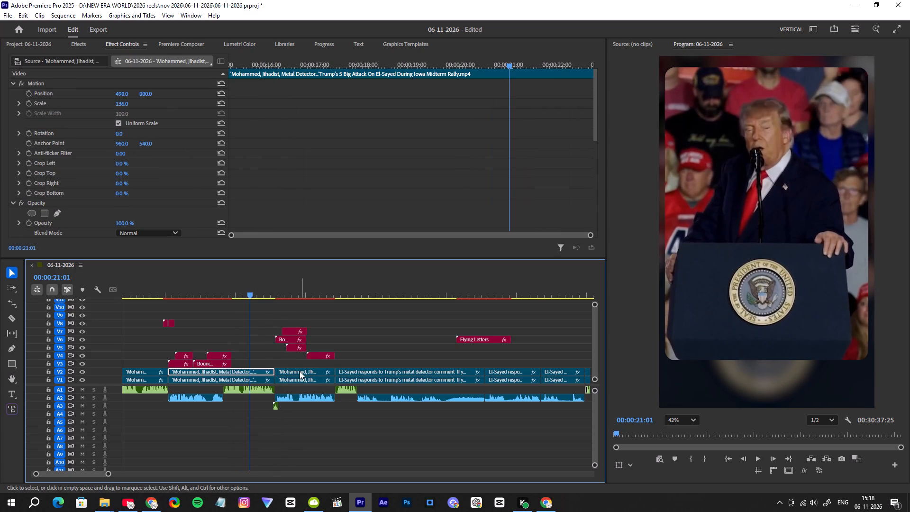
click(300, 371)
click(142, 91)
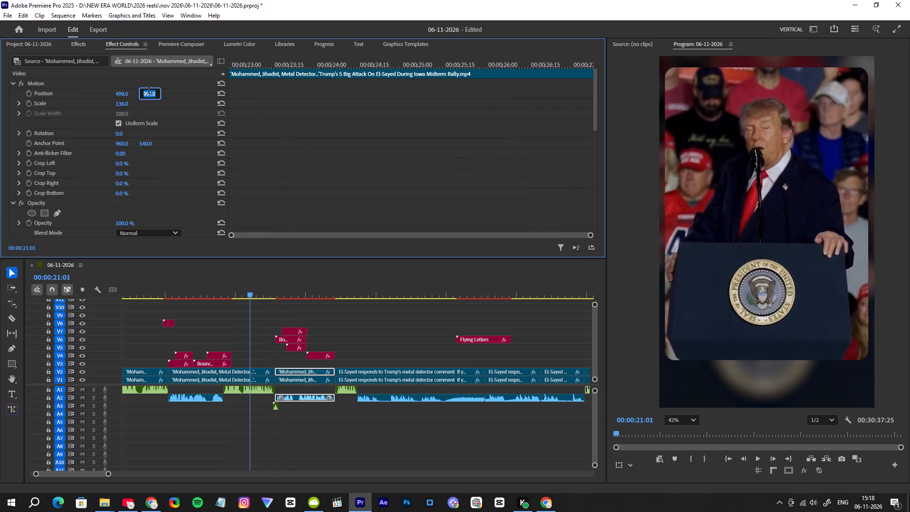
text(880)
drag(248, 290, 290, 303)
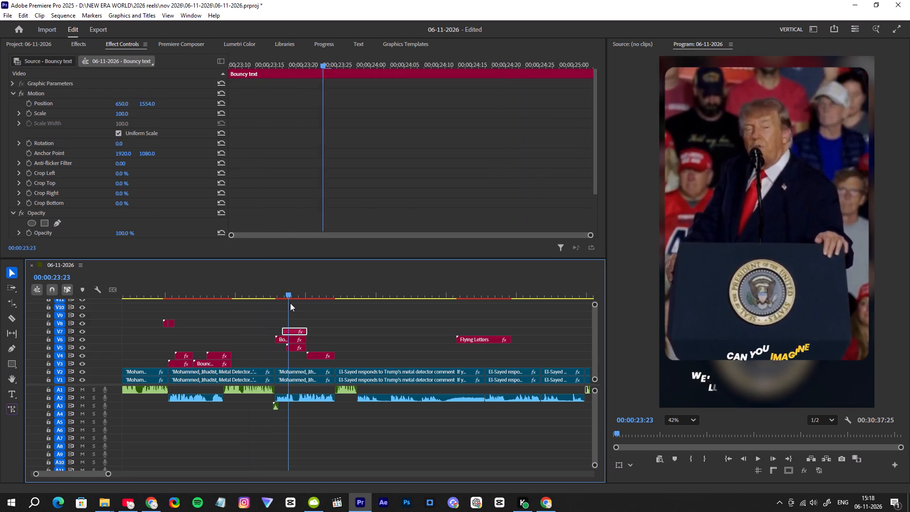
Compare the Trump and El-Sayed framing, and move the first V2 El-Sayed clip up to Position Y 871.
drag(290, 303, 348, 315)
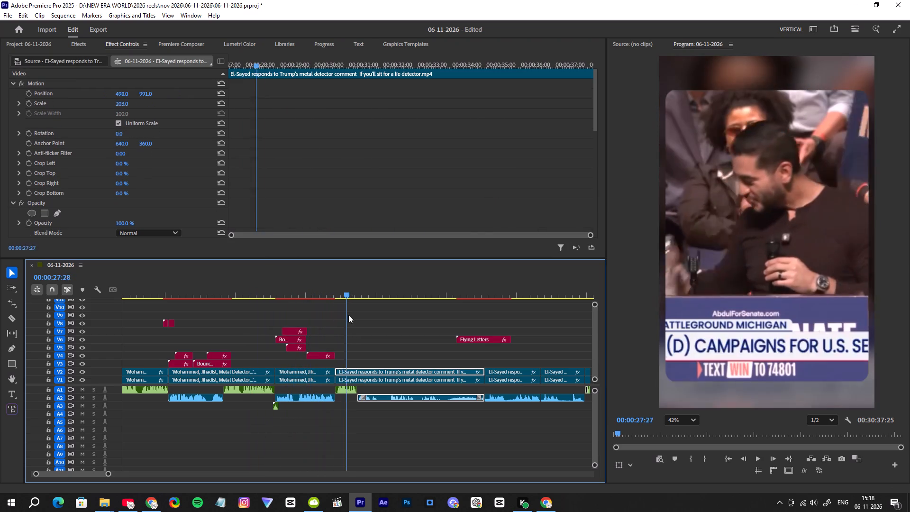
drag(348, 315, 352, 315)
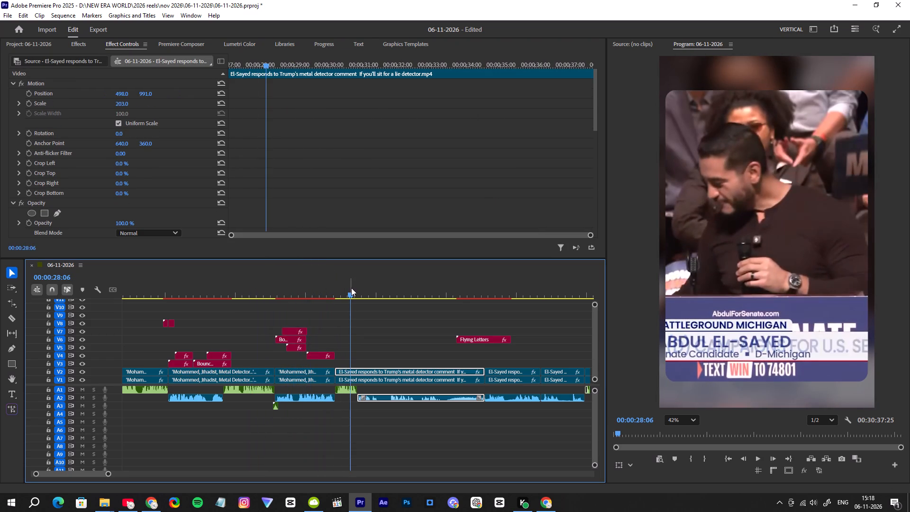
drag(330, 296, 293, 306)
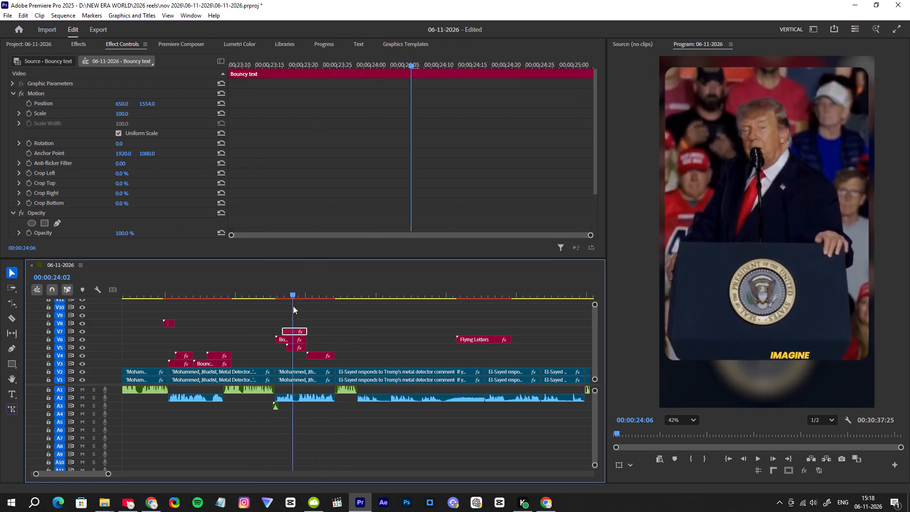
drag(293, 306, 346, 316)
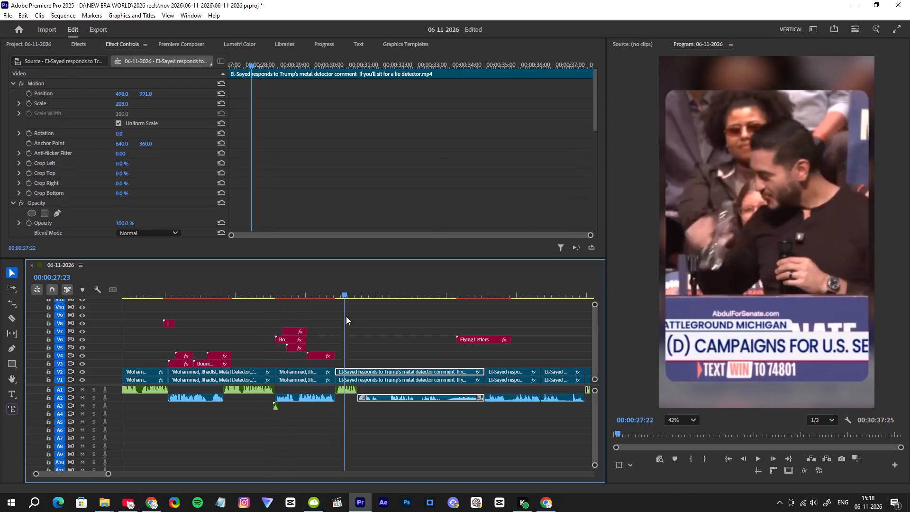
drag(346, 316, 353, 317)
drag(149, 93, 143, 96)
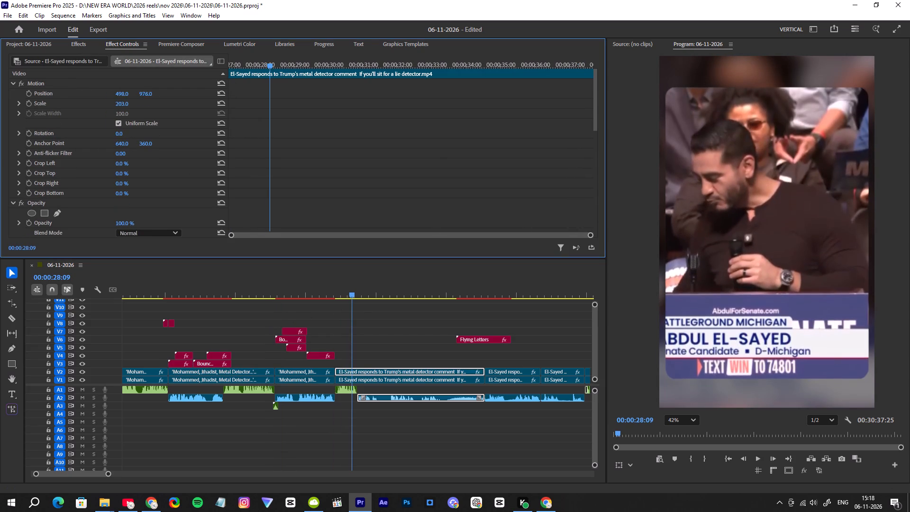
drag(143, 96, 93, 118)
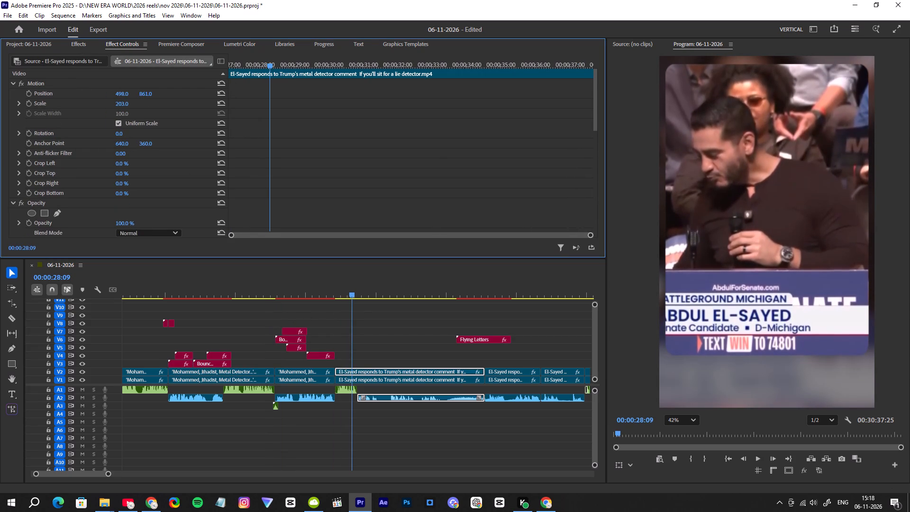
drag(93, 118, 98, 119)
Play the cut from "metal detectors" to El-Sayed and the captions up to "We don't have any jihadist" to check framing and text placement.
click(319, 286)
key(space)
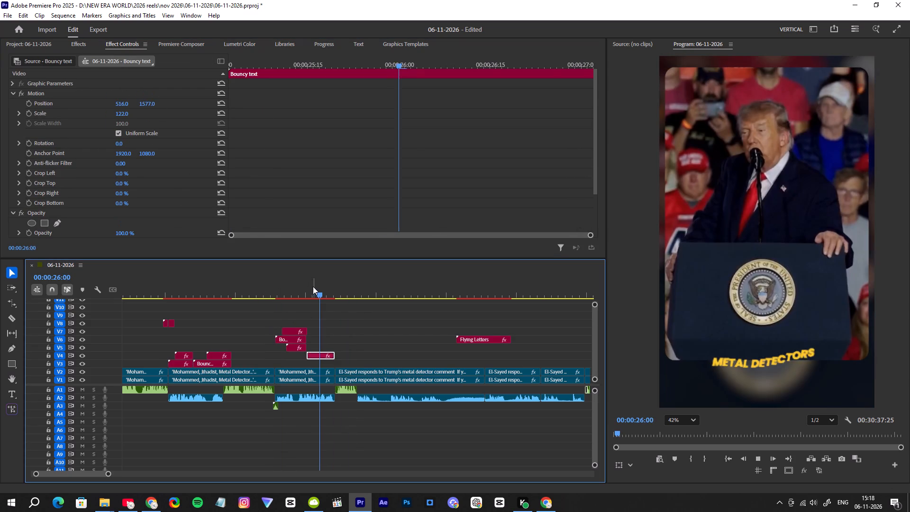
key(space)
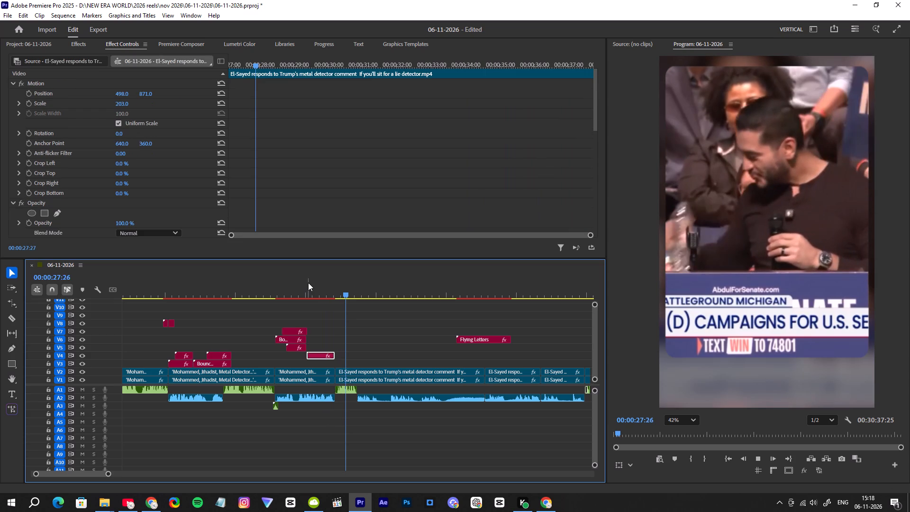
drag(292, 288, 277, 299)
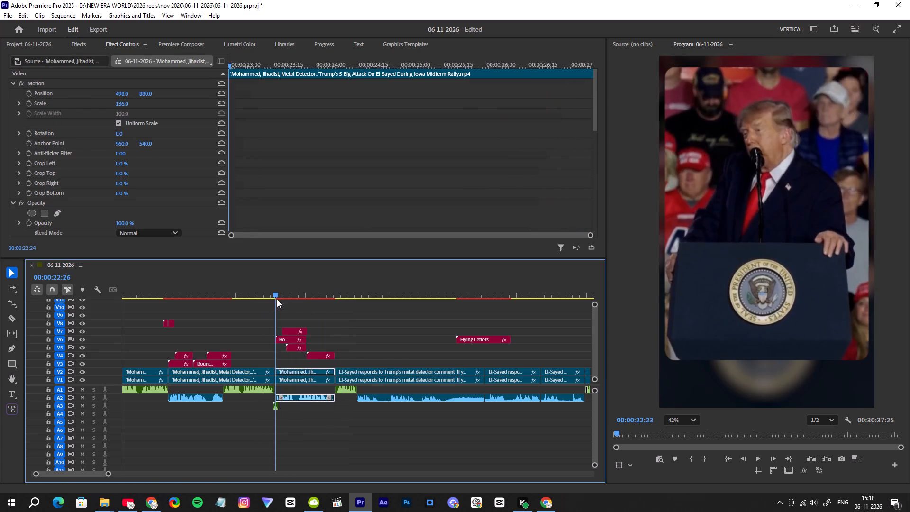
drag(277, 299, 169, 315)
key(space)
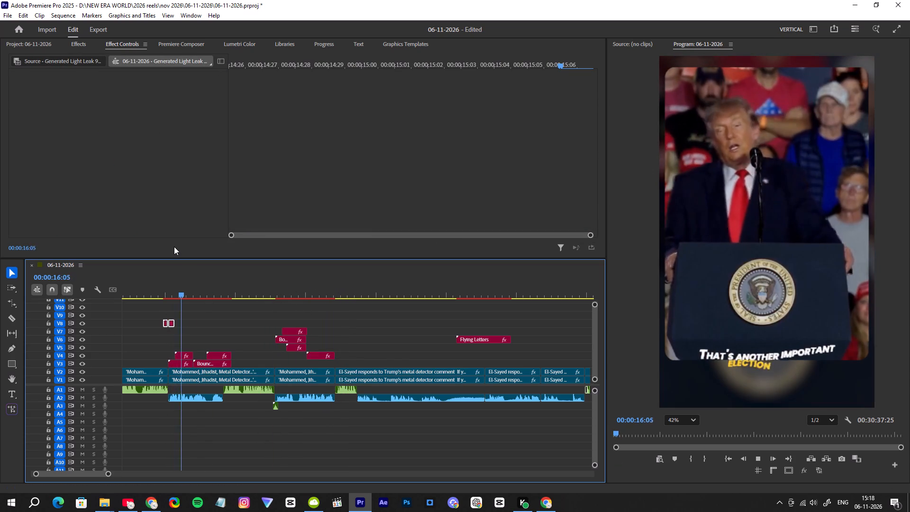
key(space)
key(space)
key(space)
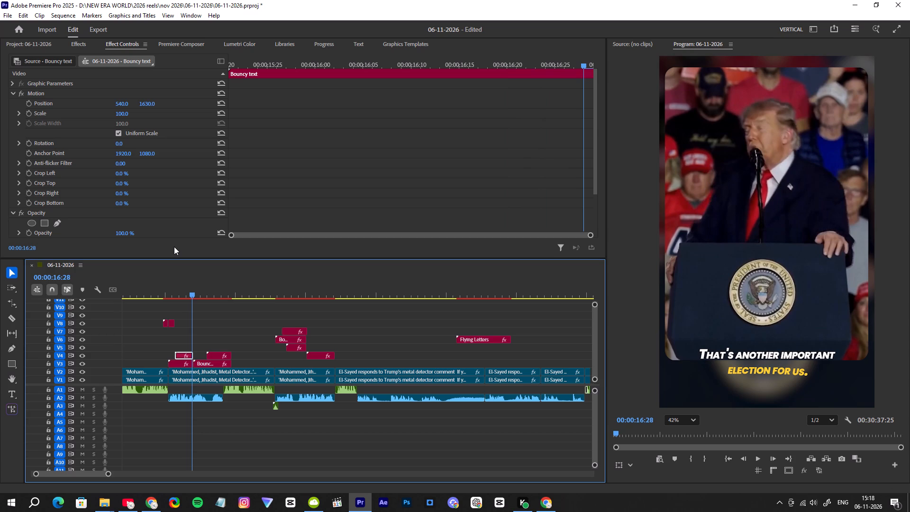
key(space)
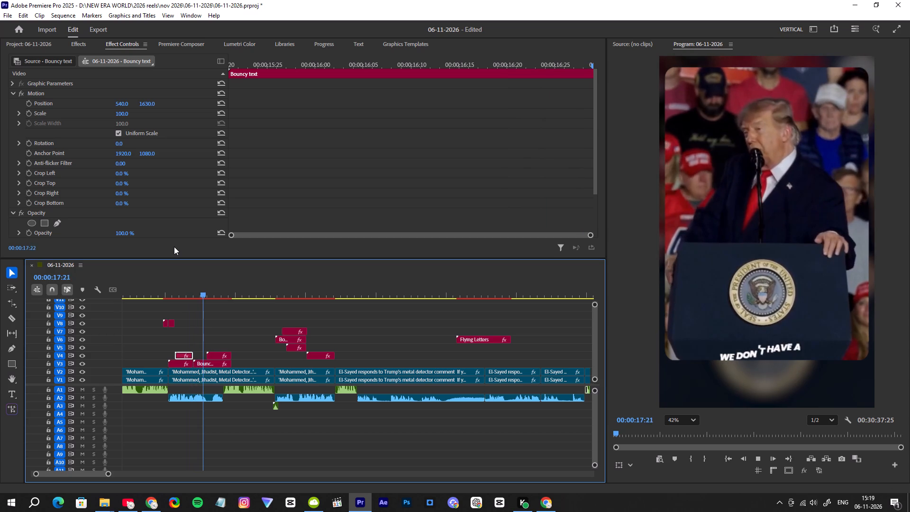
key(space)
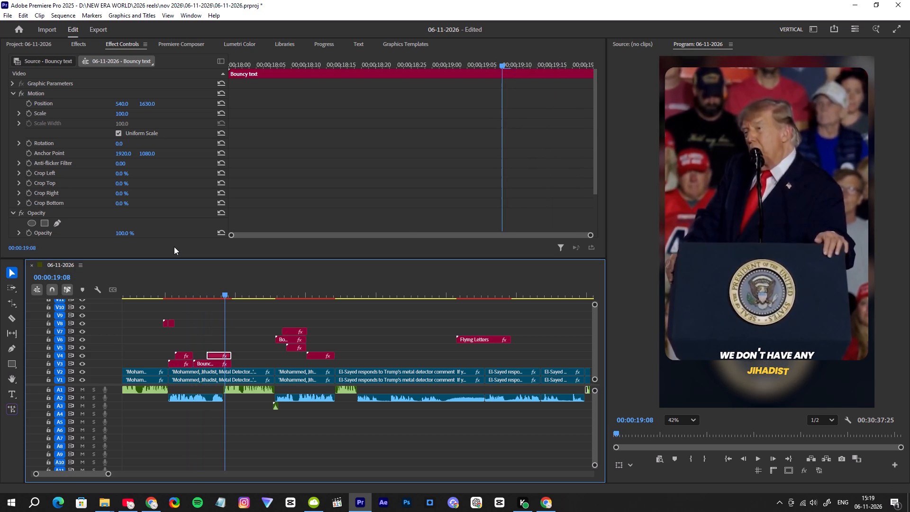
Replay the "We don't have any jihadist" captions, and trim "Jihadist" to start and "We don't have any" to end at 00:00:18:05.
key(space)
key(space)
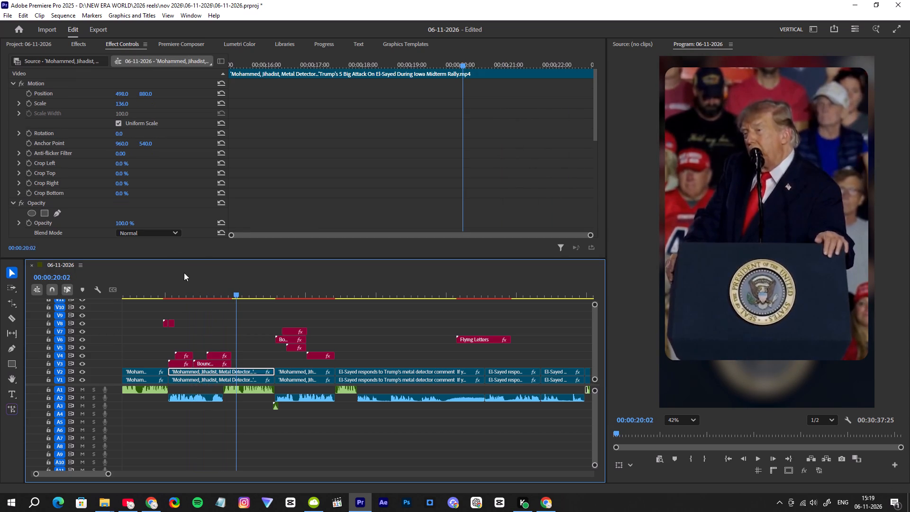
drag(208, 274, 203, 292)
drag(214, 286, 200, 294)
key(space)
key(space)
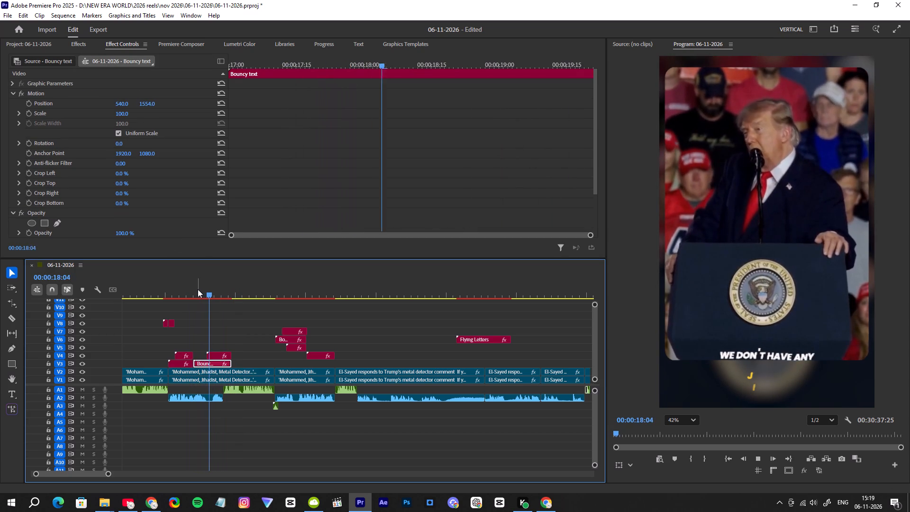
key(space)
key(space)
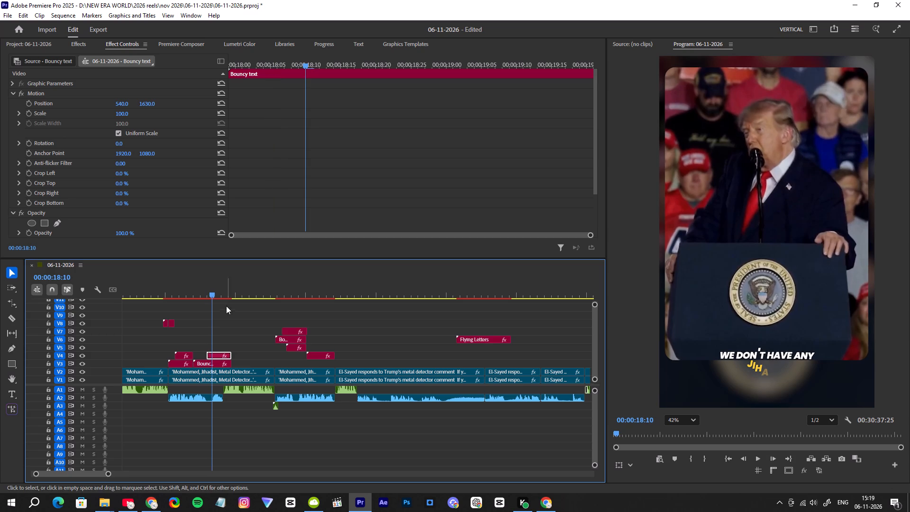
drag(204, 286, 196, 293)
key(space)
key(space)
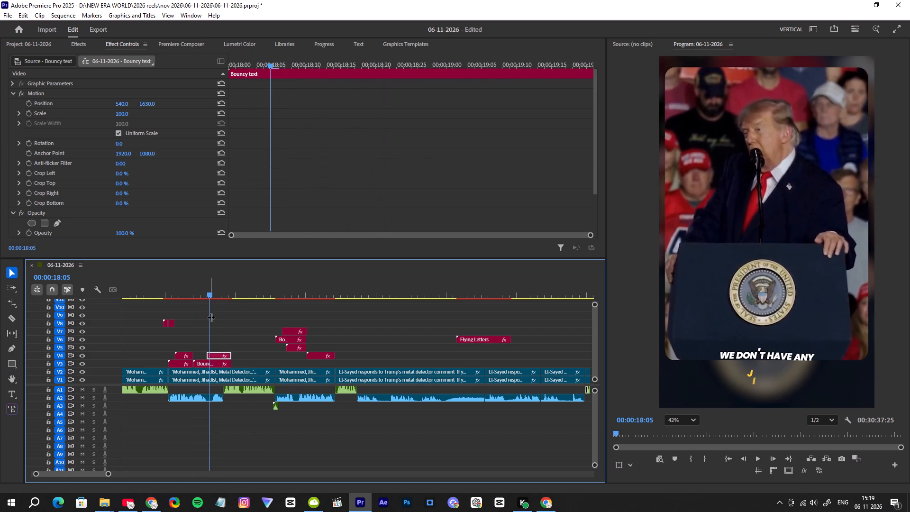
drag(209, 357, 214, 355)
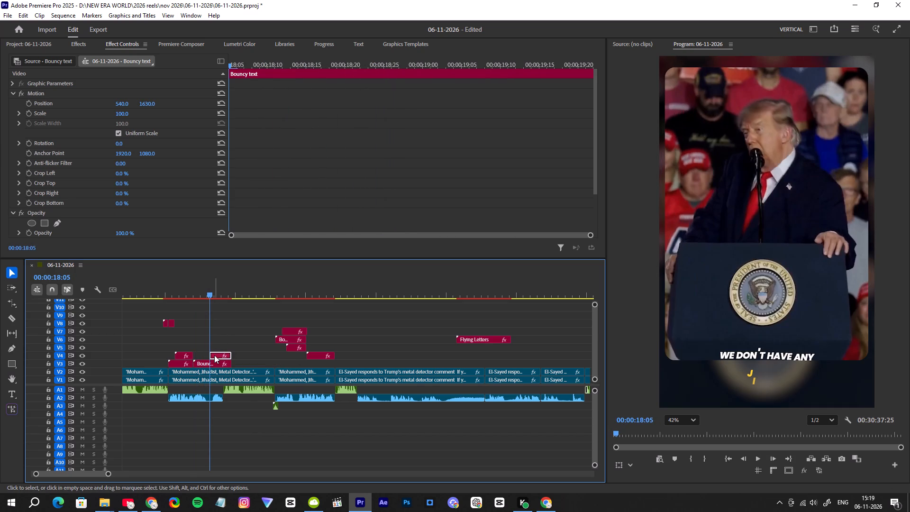
click(227, 364)
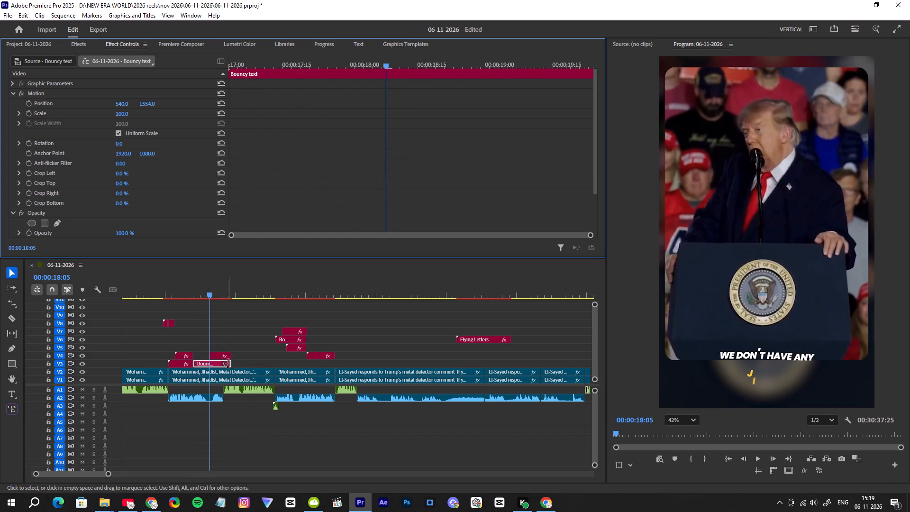
drag(230, 364, 211, 369)
Enlarge the V4 "Jihadist" caption to Scale 173 and raise it to about Position Y 1460.
click(217, 356)
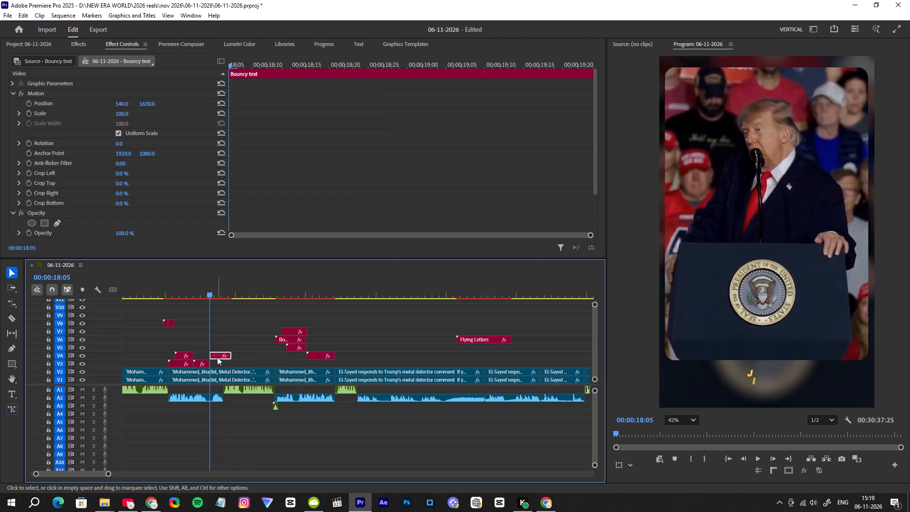
key(space)
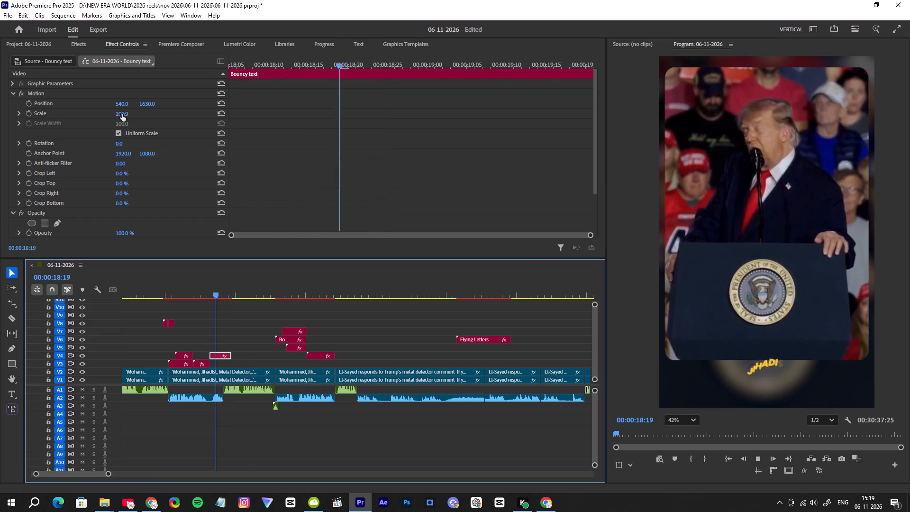
key(space)
drag(122, 115, 139, 114)
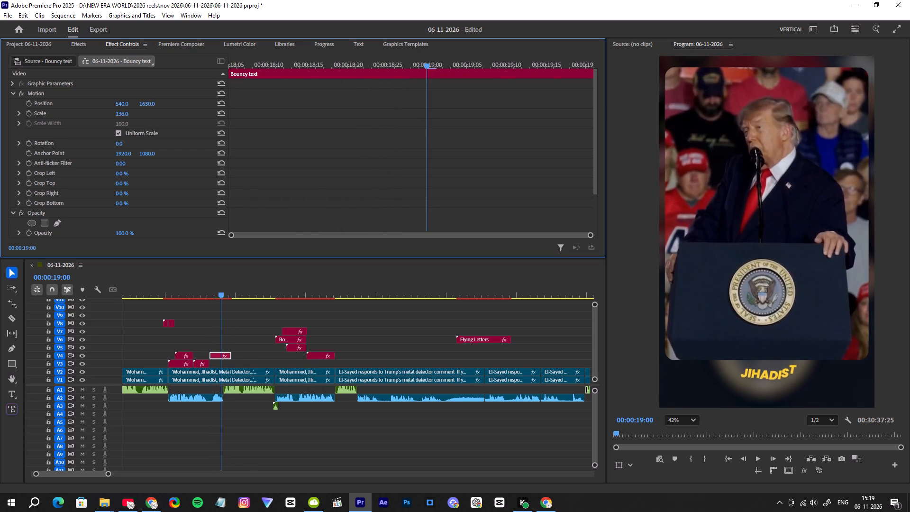
drag(139, 114, 156, 114)
drag(154, 104, 76, 123)
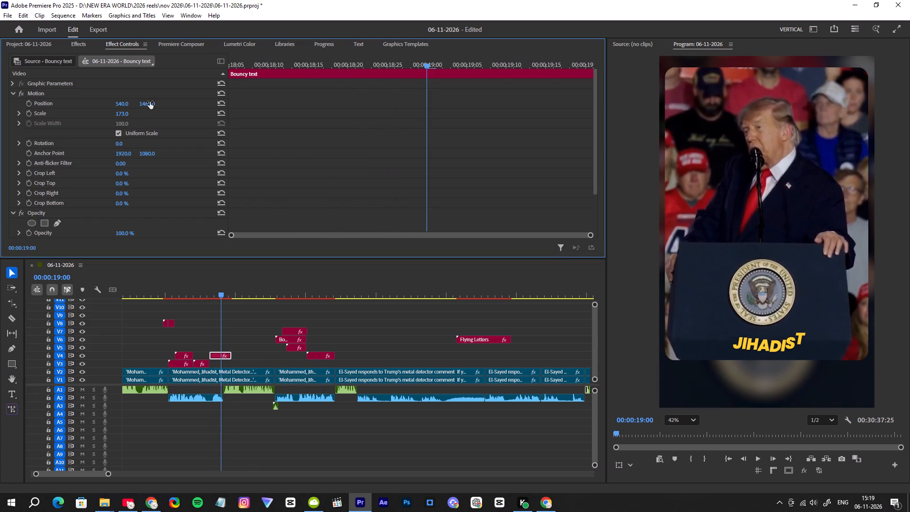
Play through the "Can you imagine" captions and trim the end of the V7 "imagine" caption to match the captions on V5 and V6.
drag(171, 283, 166, 286)
key(space)
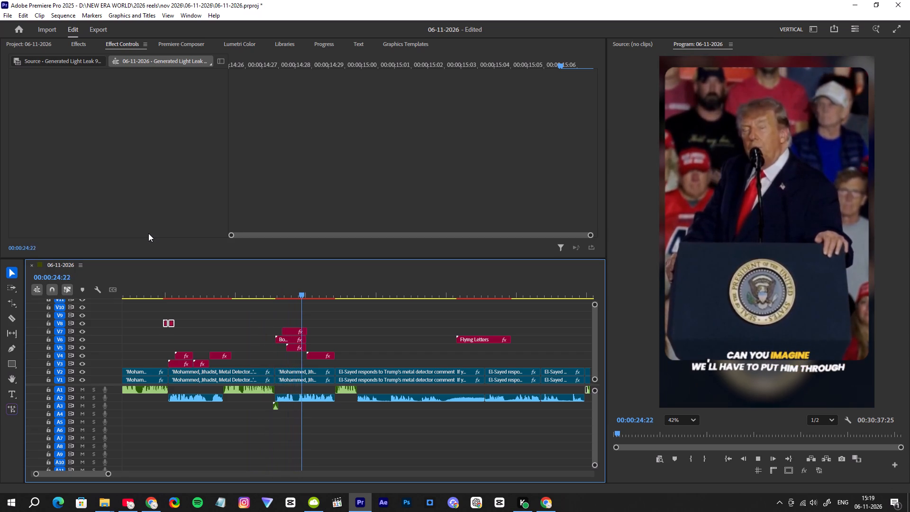
key(space)
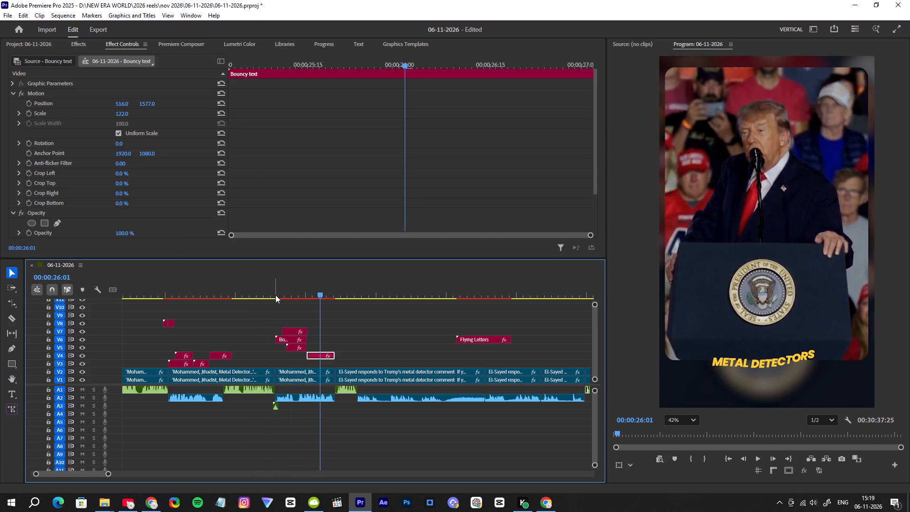
click(276, 295)
key(space)
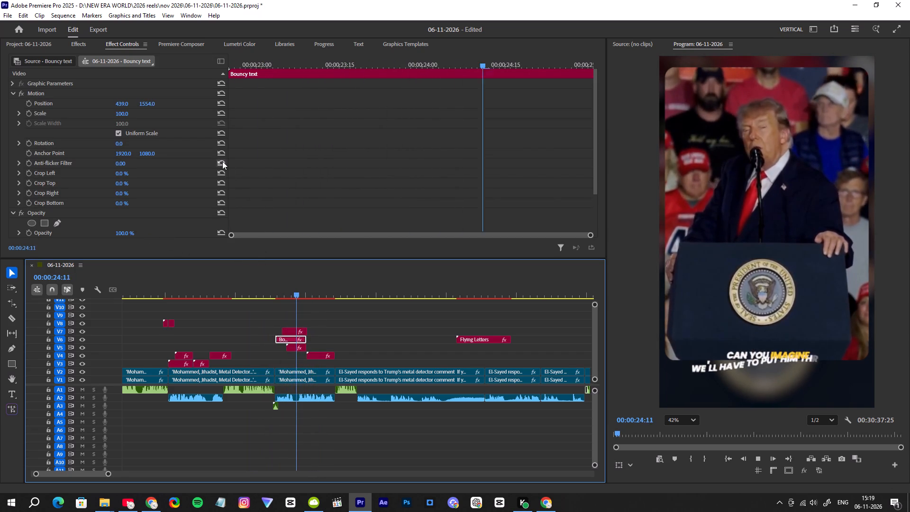
key(space)
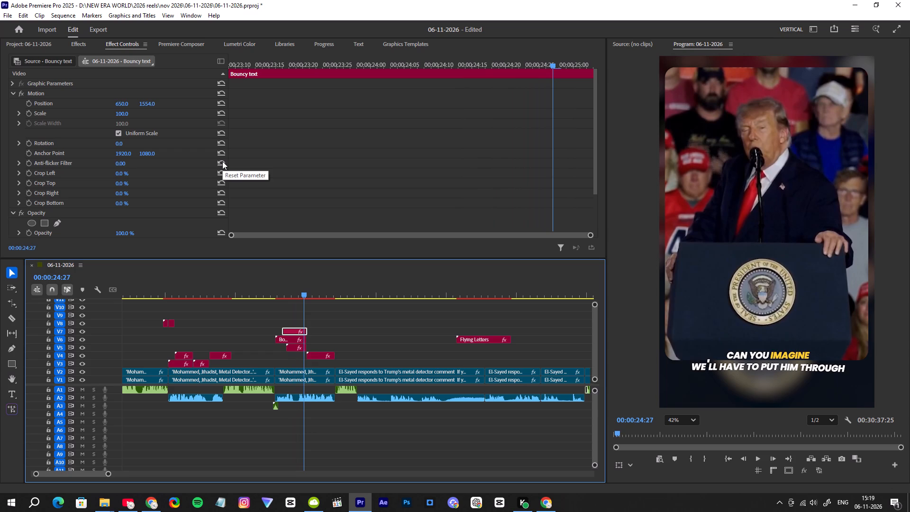
drag(109, 475, 85, 466)
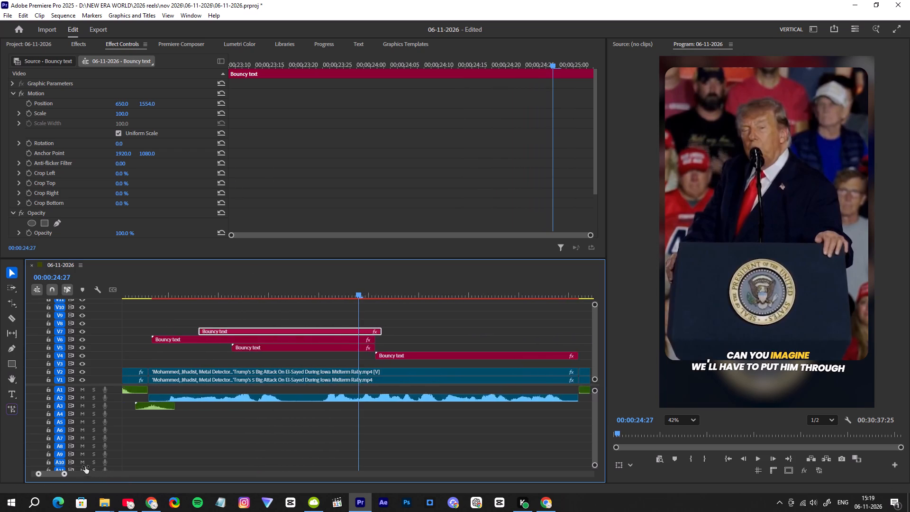
drag(85, 466, 83, 465)
drag(397, 332, 386, 338)
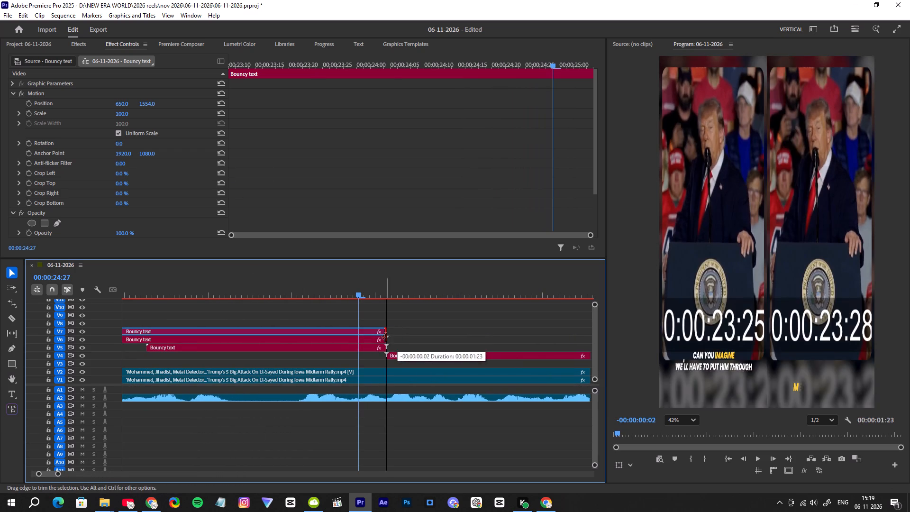
drag(386, 338, 384, 338)
Enlarge the V4 "Metal detectors" caption to Scale 163 and raise it to Position Y 1478.
key(space)
key(space)
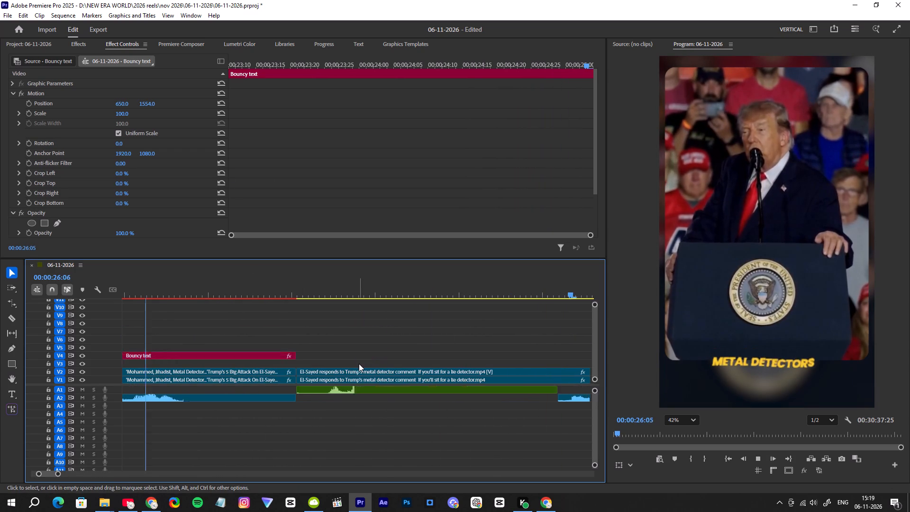
drag(150, 104, 137, 111)
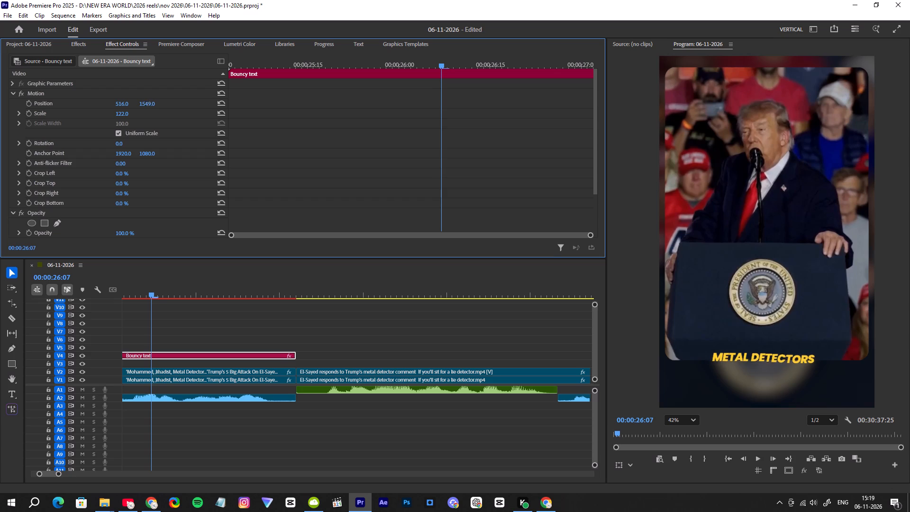
drag(137, 111, 115, 124)
drag(124, 112, 136, 114)
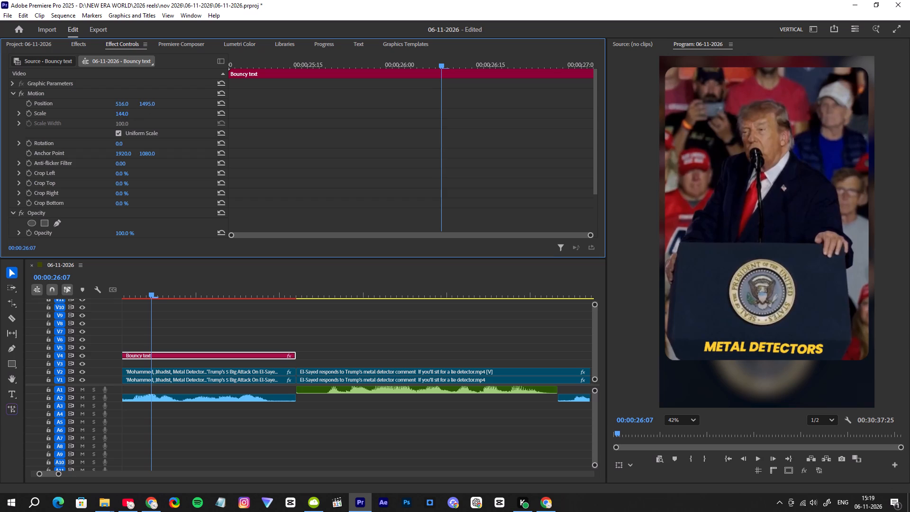
drag(136, 114, 145, 115)
drag(149, 102, 142, 105)
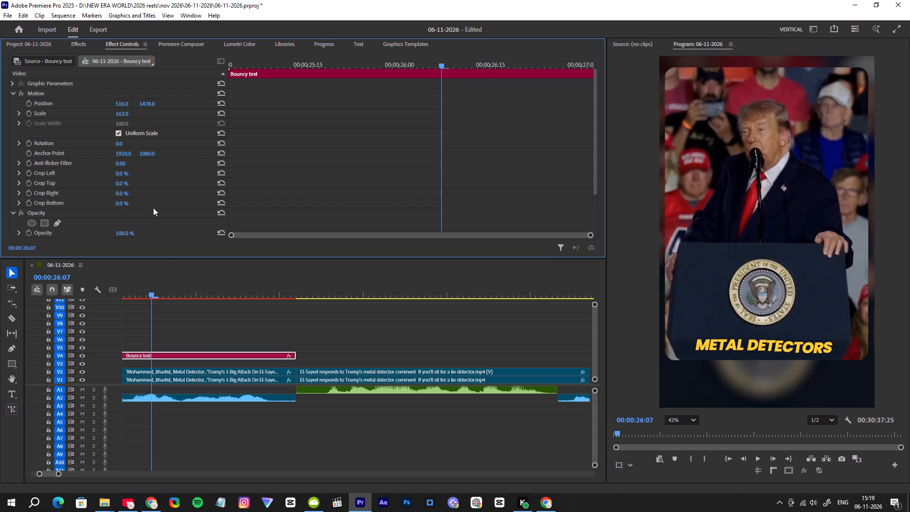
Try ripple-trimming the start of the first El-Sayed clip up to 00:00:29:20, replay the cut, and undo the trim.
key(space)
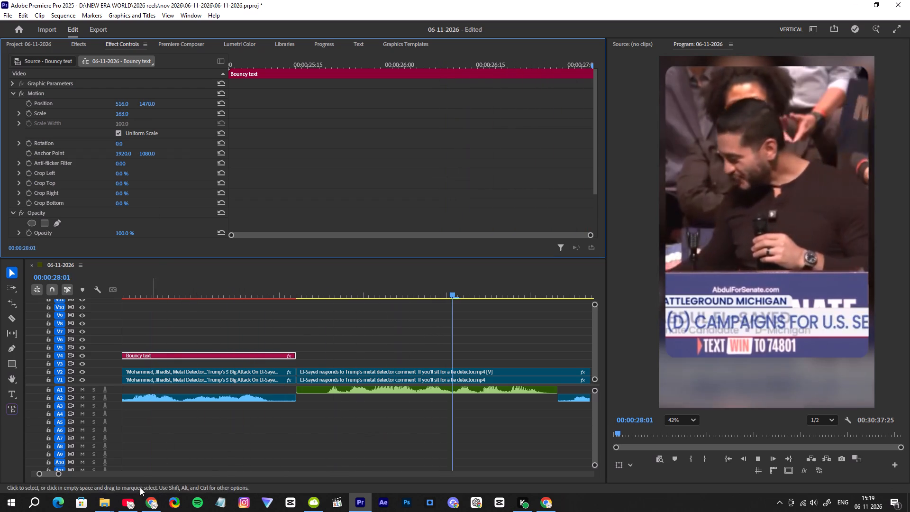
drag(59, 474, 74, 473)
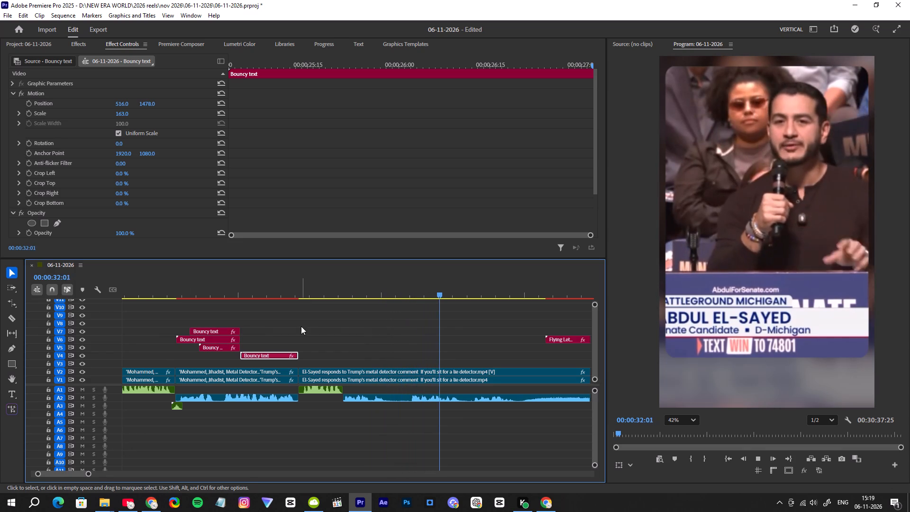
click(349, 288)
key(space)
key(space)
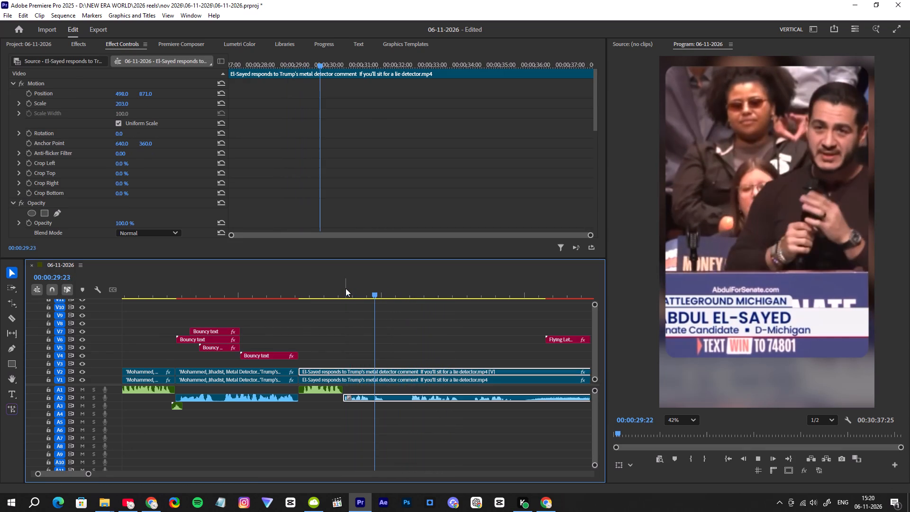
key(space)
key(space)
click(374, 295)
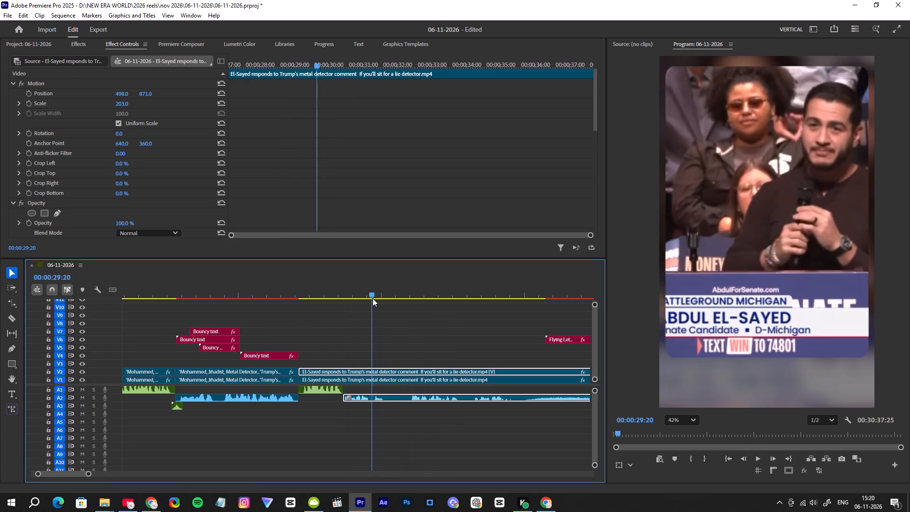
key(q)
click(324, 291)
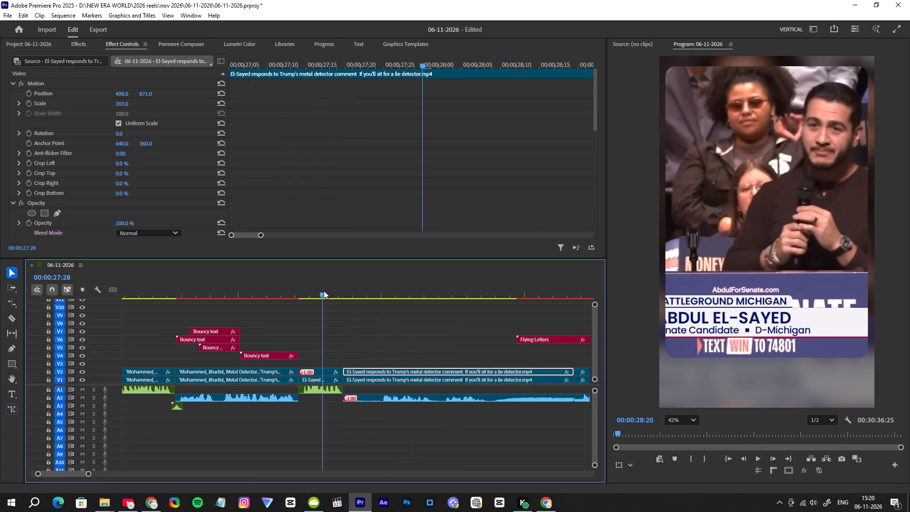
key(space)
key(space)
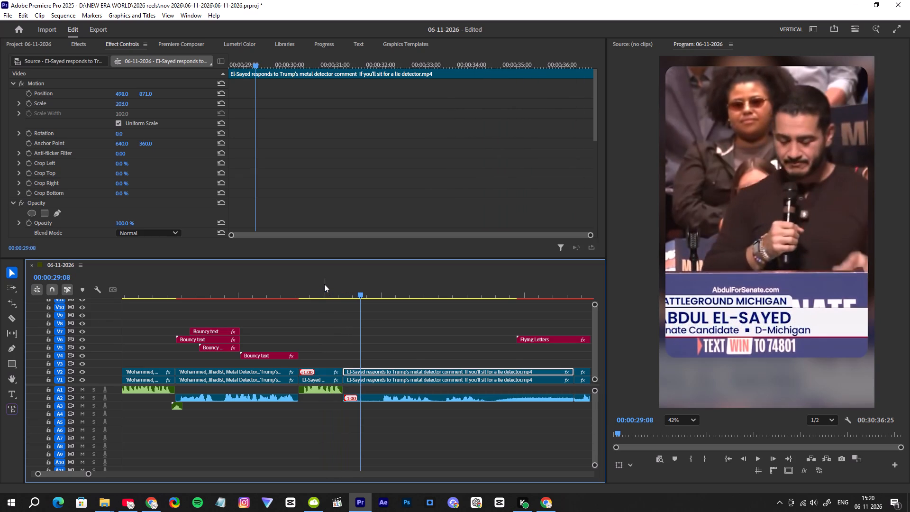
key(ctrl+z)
Play through the El-Sayed section and delete the Flying Letters text on V6.
click(300, 293)
key(space)
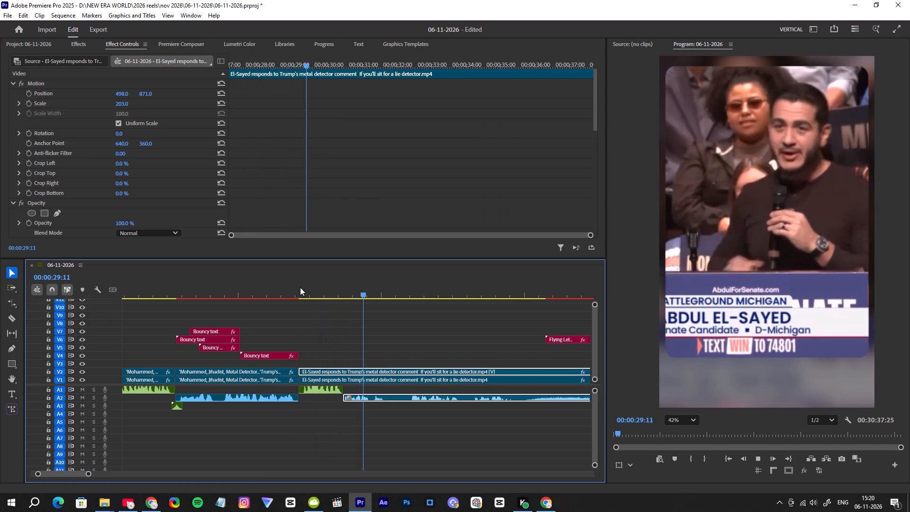
drag(89, 474, 105, 471)
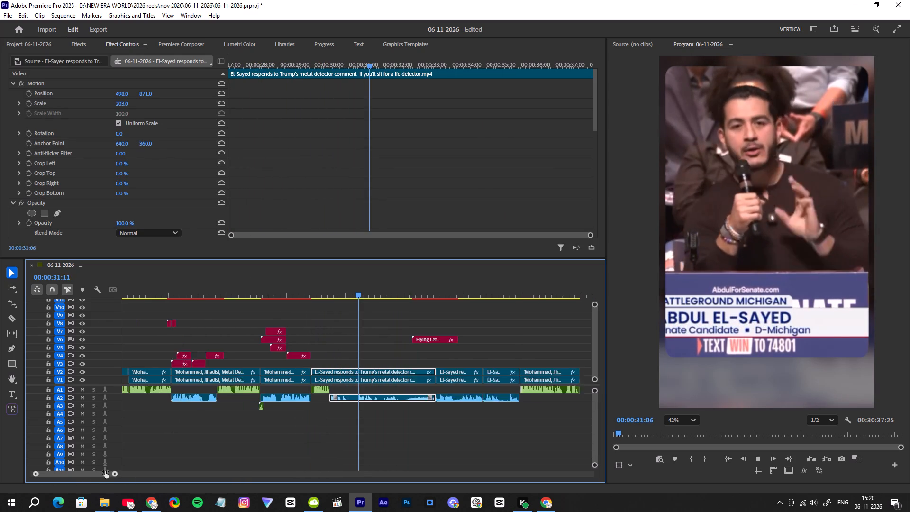
drag(105, 471, 109, 469)
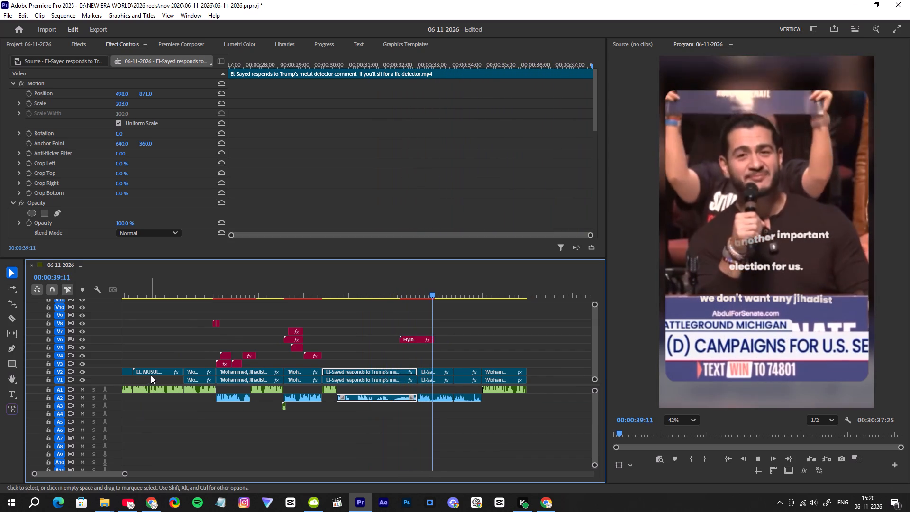
drag(426, 314, 407, 347)
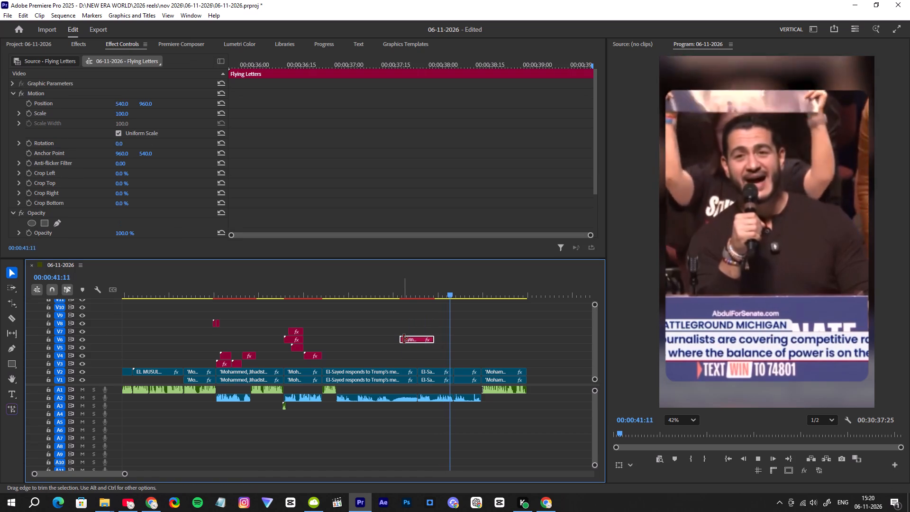
key(Delete)
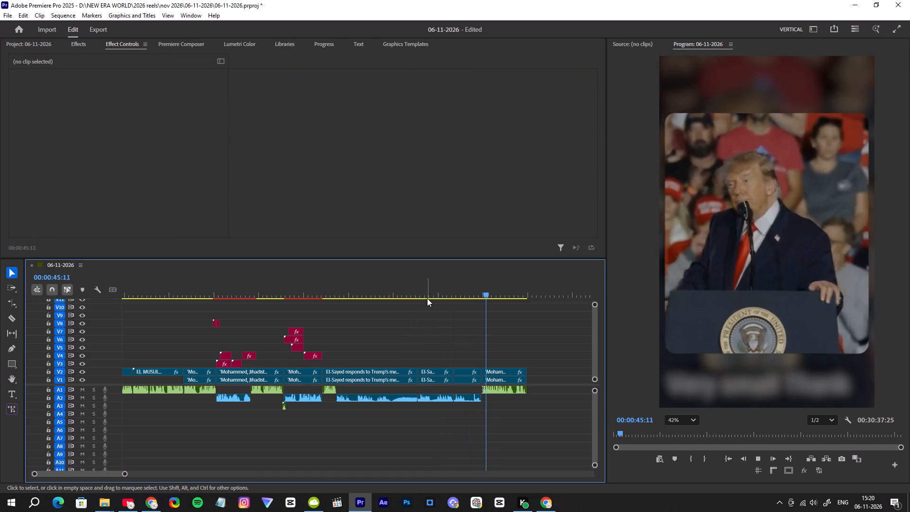
Lower the first V2 El-Sayed clip to Position Y 993 and compare its framing with the following El-Sayed clip.
drag(430, 289, 356, 321)
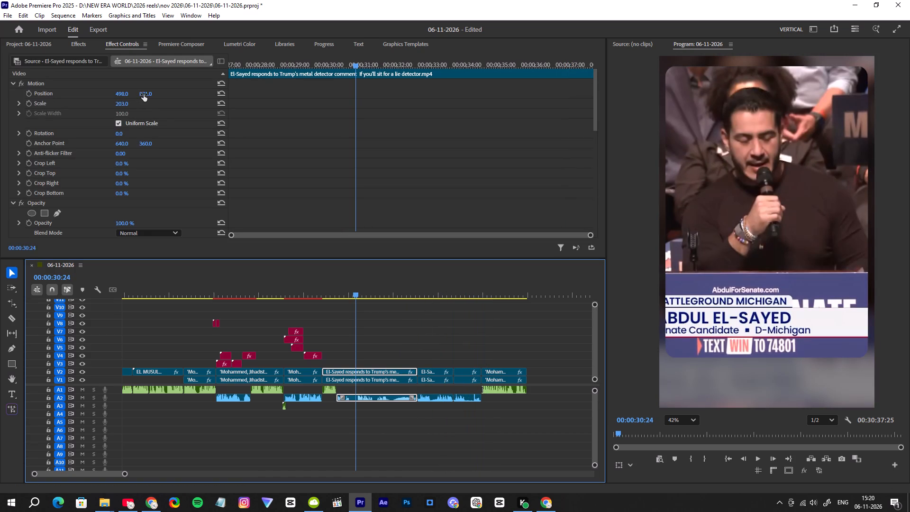
drag(144, 94, 206, 102)
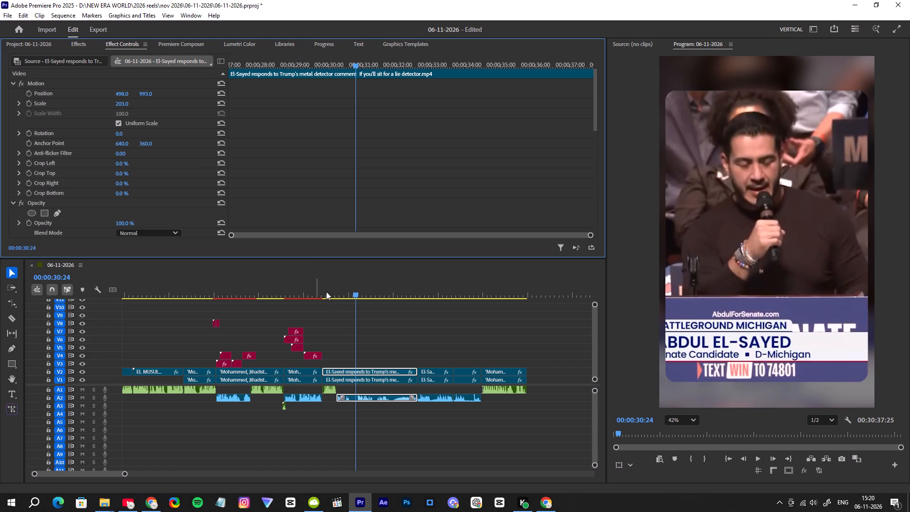
drag(386, 290, 409, 290)
key(space)
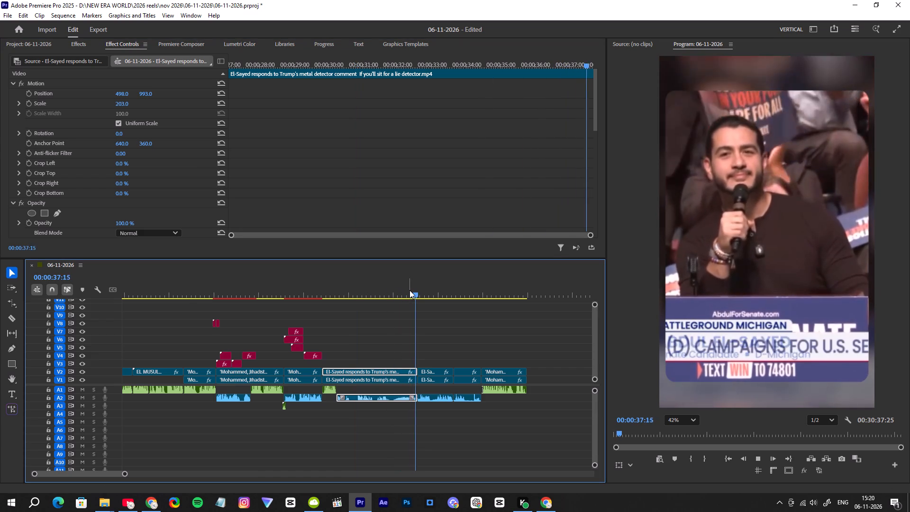
click(426, 293)
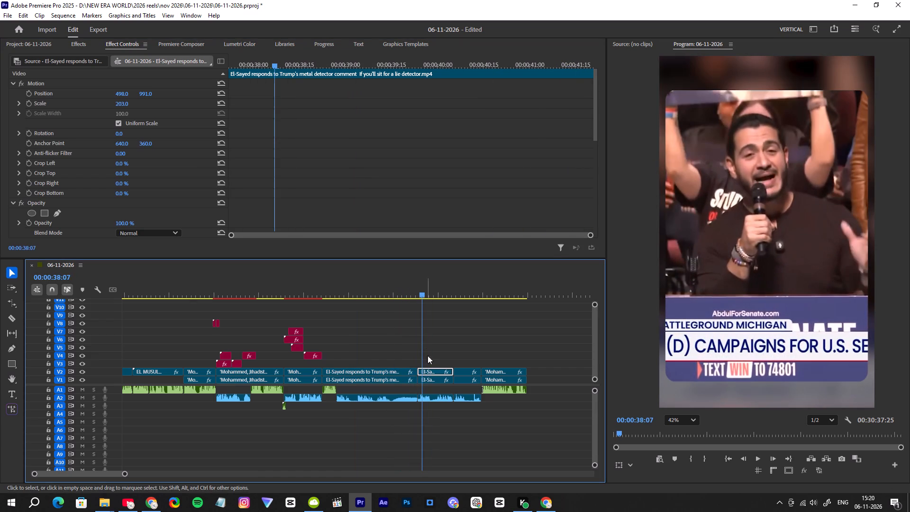
Set the first V2 El-Sayed clip's Position Y to 991 and replay the cut into the following El-Sayed clip.
click(402, 297)
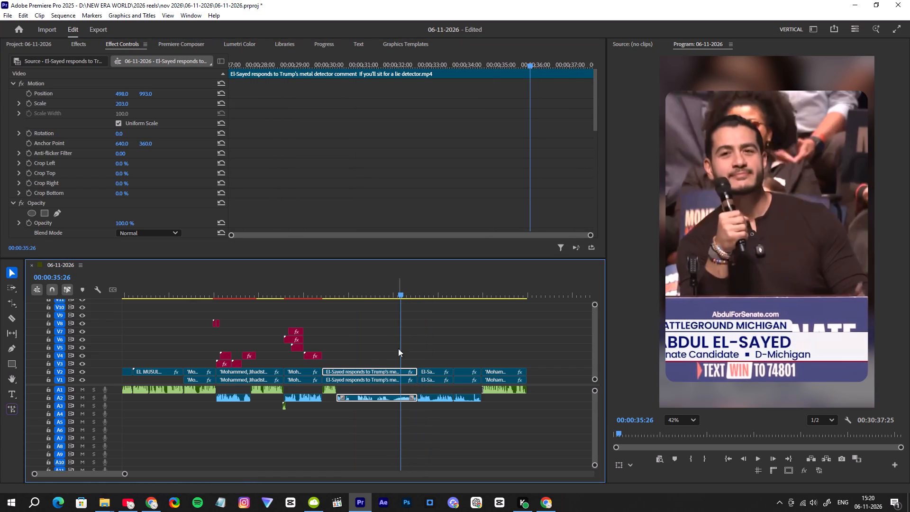
click(144, 95)
text(99)
key(1)
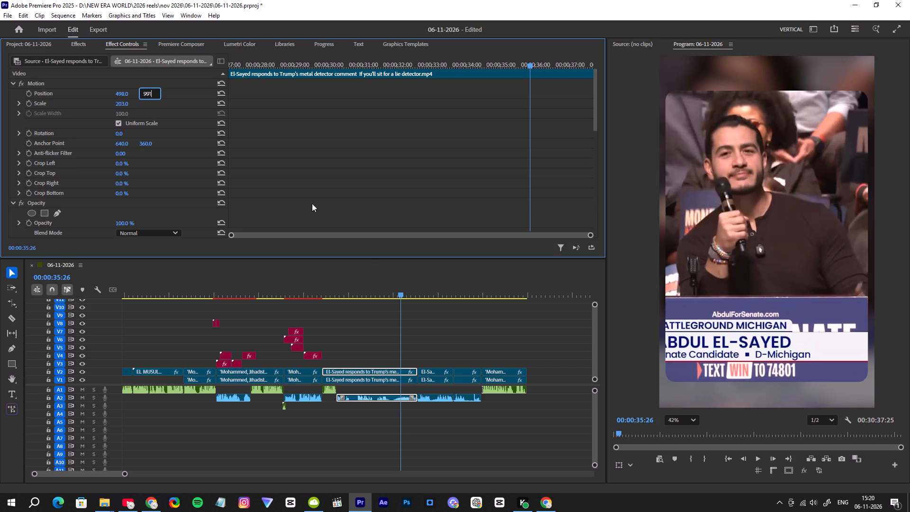
click(421, 433)
key(space)
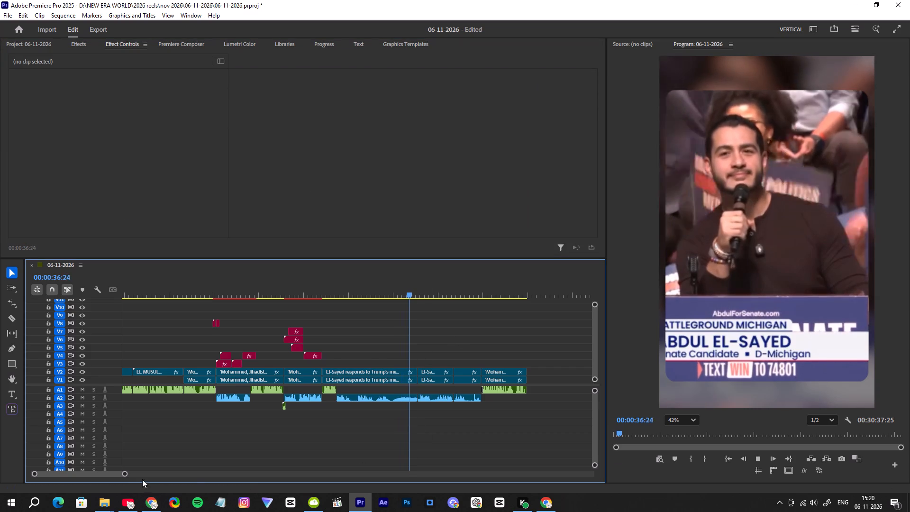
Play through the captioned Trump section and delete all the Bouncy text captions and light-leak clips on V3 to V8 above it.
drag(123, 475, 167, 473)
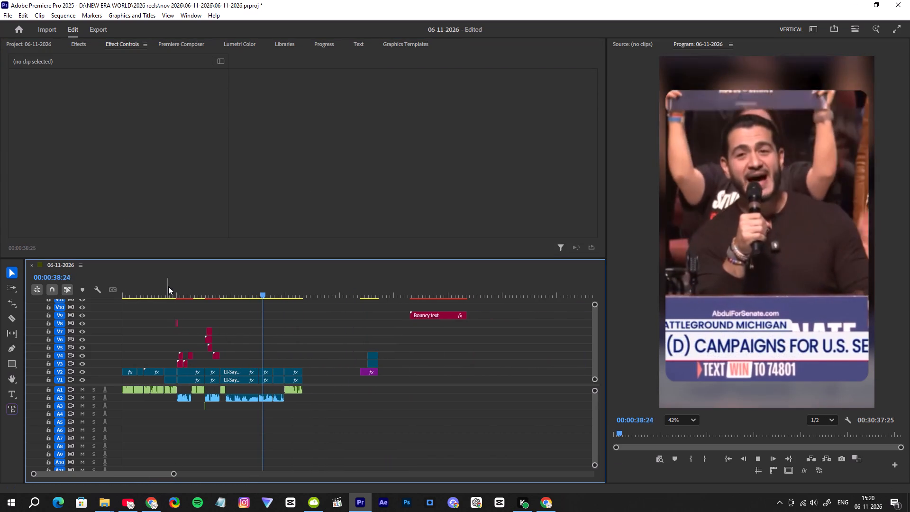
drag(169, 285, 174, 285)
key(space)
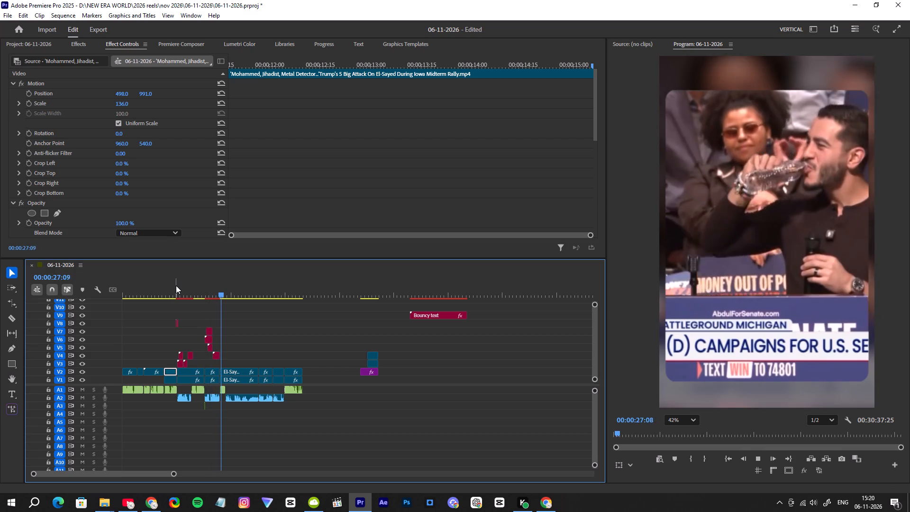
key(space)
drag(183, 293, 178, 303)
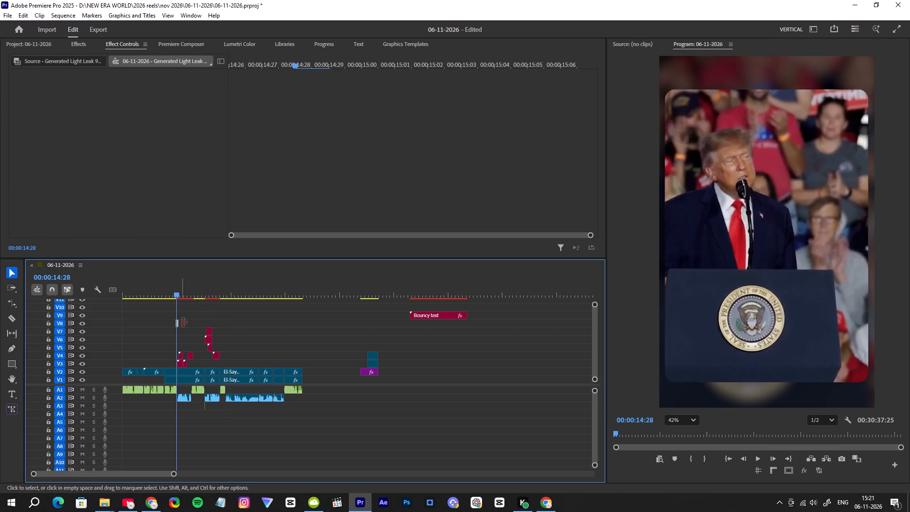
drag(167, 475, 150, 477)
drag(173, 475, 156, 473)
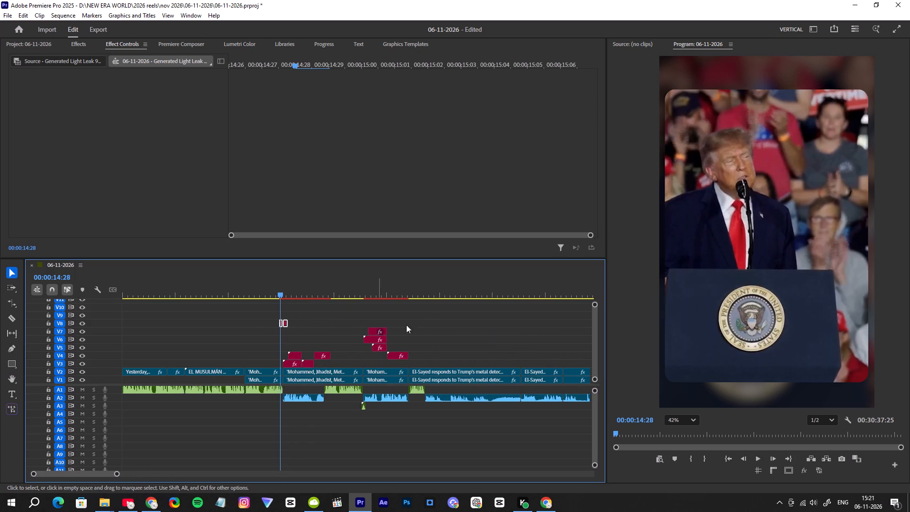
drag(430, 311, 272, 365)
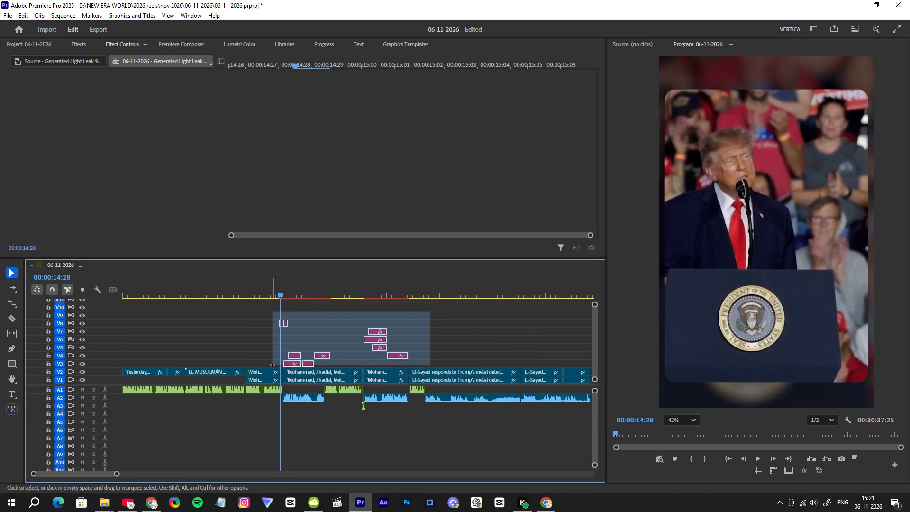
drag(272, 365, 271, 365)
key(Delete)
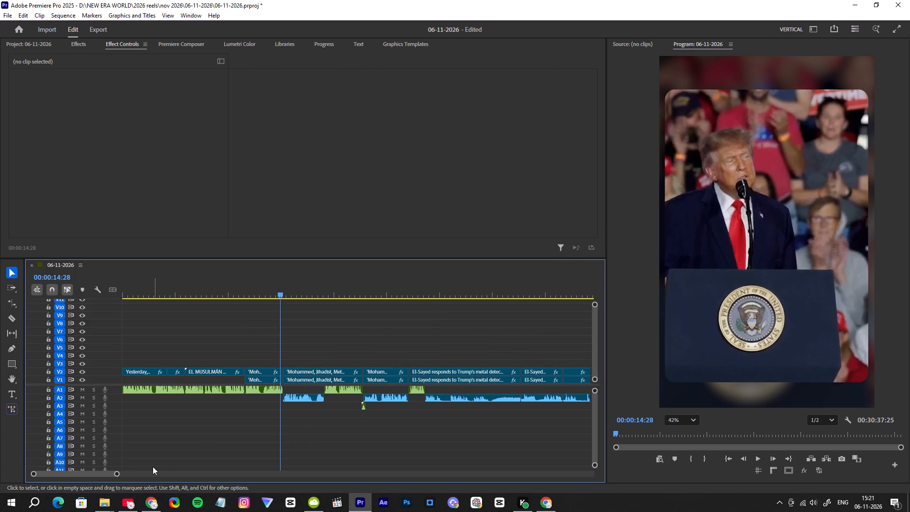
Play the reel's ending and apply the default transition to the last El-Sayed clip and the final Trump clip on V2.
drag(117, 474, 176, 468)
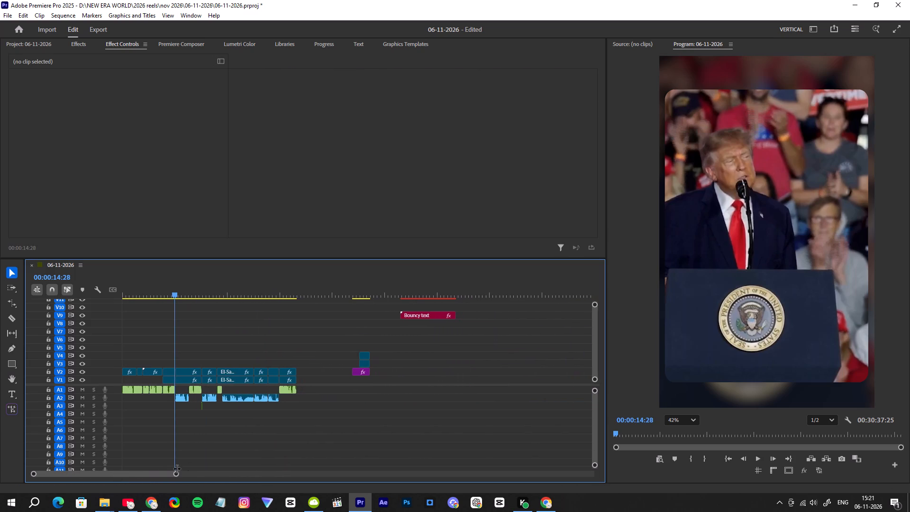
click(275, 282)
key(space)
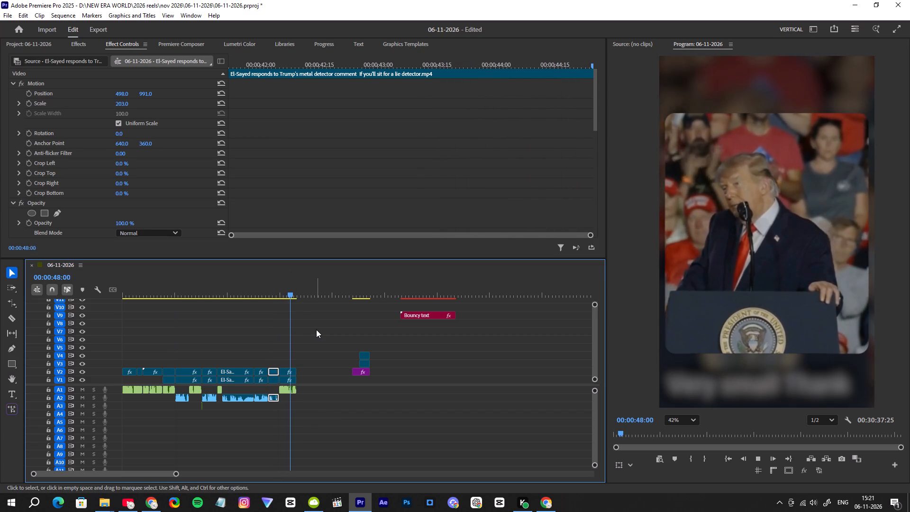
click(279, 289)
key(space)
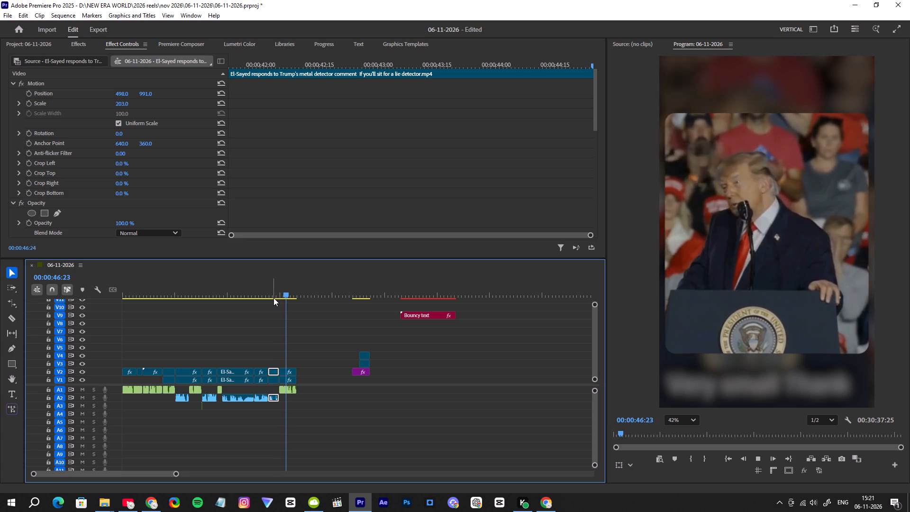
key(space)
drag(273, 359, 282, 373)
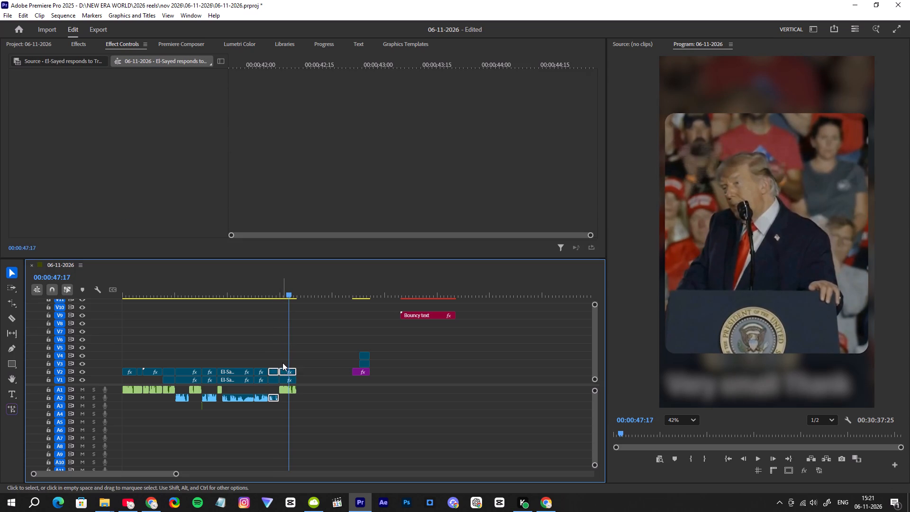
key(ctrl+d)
Replay the cut between the last El-Sayed clip and the final Trump clip to check the transition.
click(277, 287)
key(space)
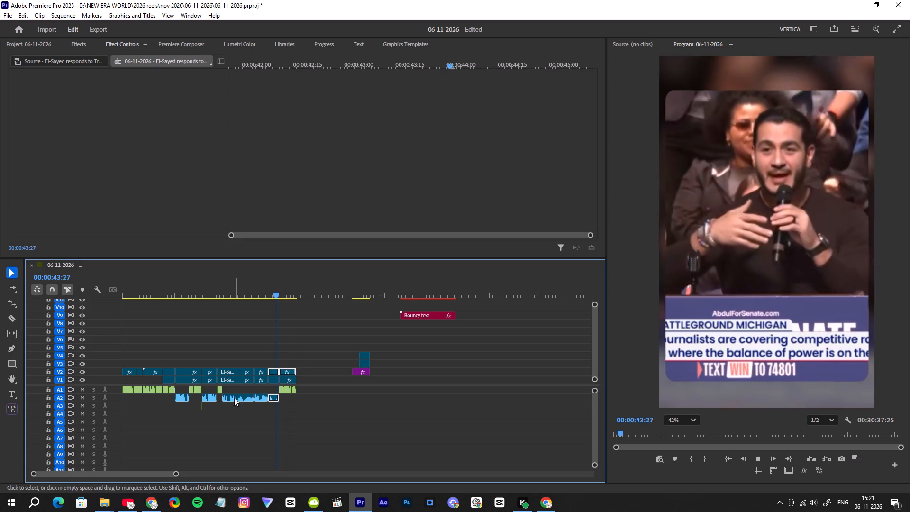
key(space)
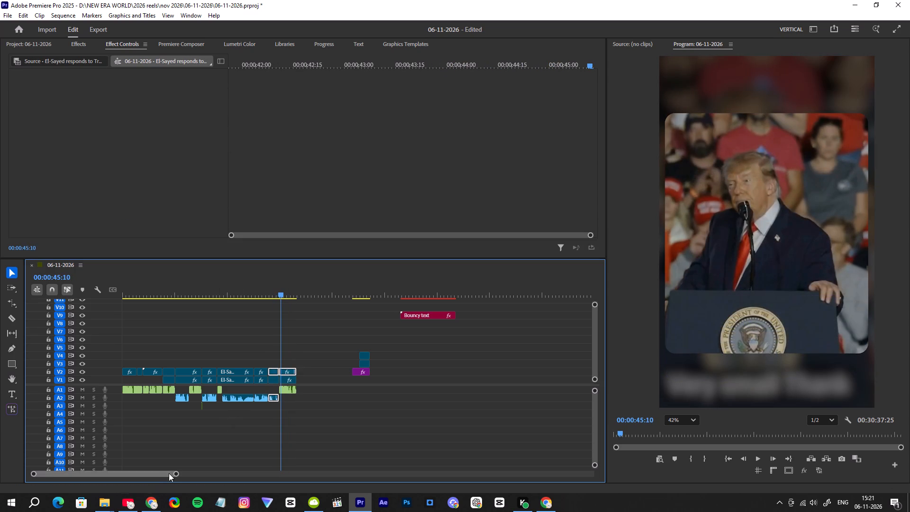
drag(173, 473, 154, 470)
drag(175, 473, 117, 467)
drag(275, 370, 308, 374)
click(292, 279)
key(space)
drag(302, 277, 292, 281)
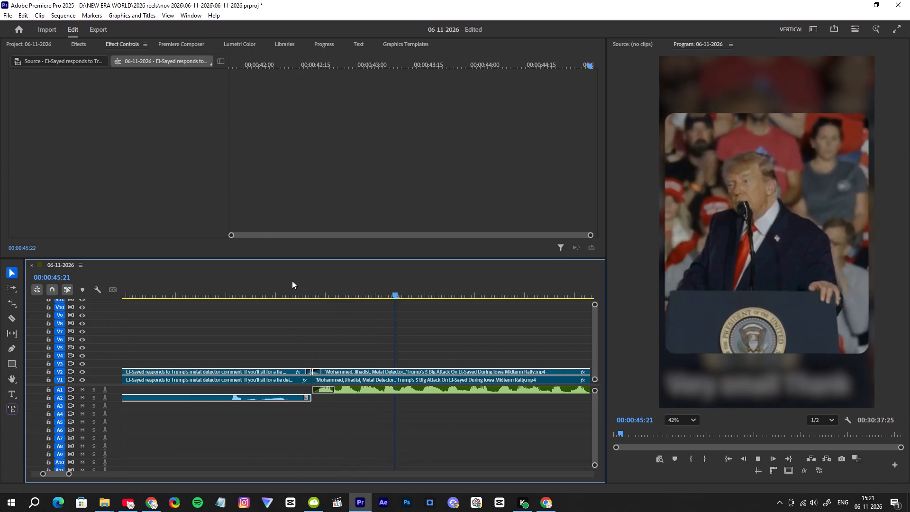
drag(292, 281, 279, 283)
drag(300, 286, 264, 303)
key(space)
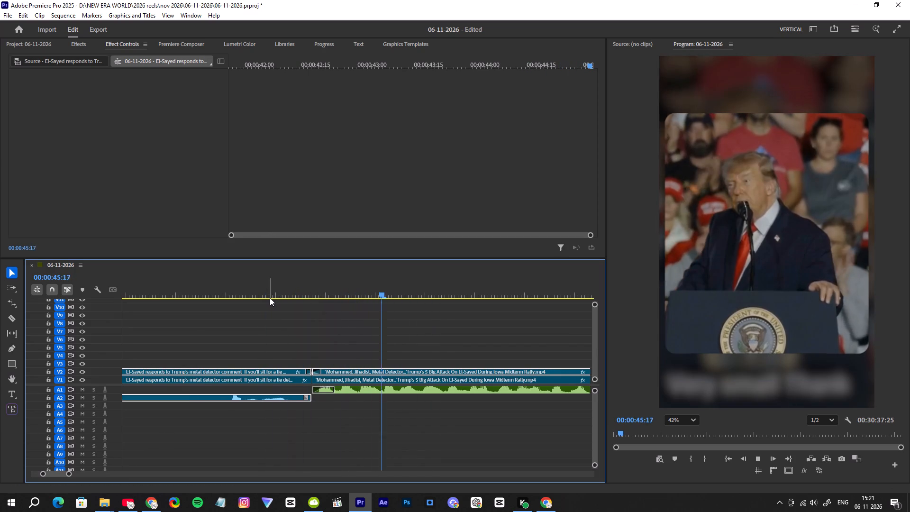
key(space)
drag(351, 428, 351, 421)
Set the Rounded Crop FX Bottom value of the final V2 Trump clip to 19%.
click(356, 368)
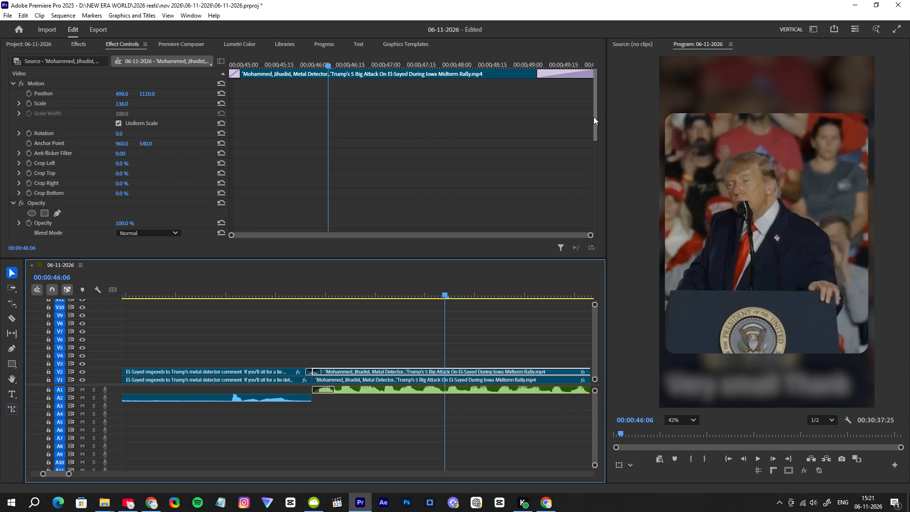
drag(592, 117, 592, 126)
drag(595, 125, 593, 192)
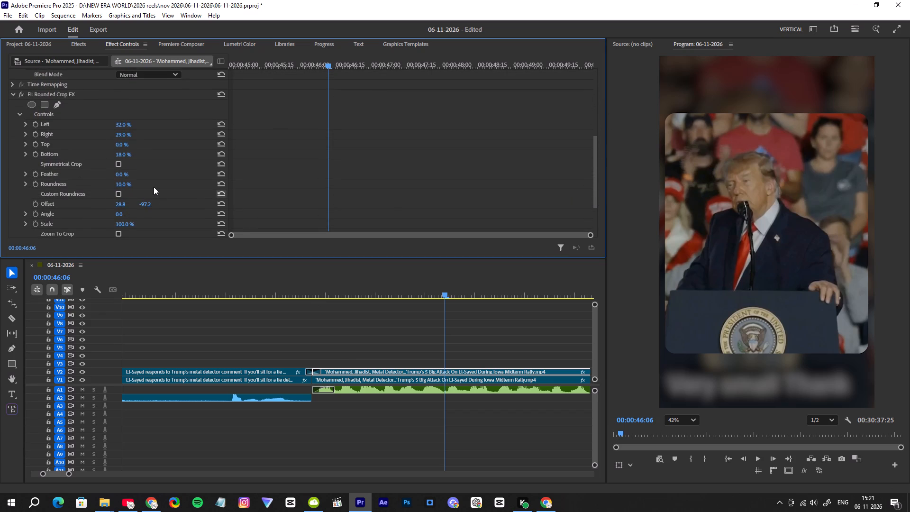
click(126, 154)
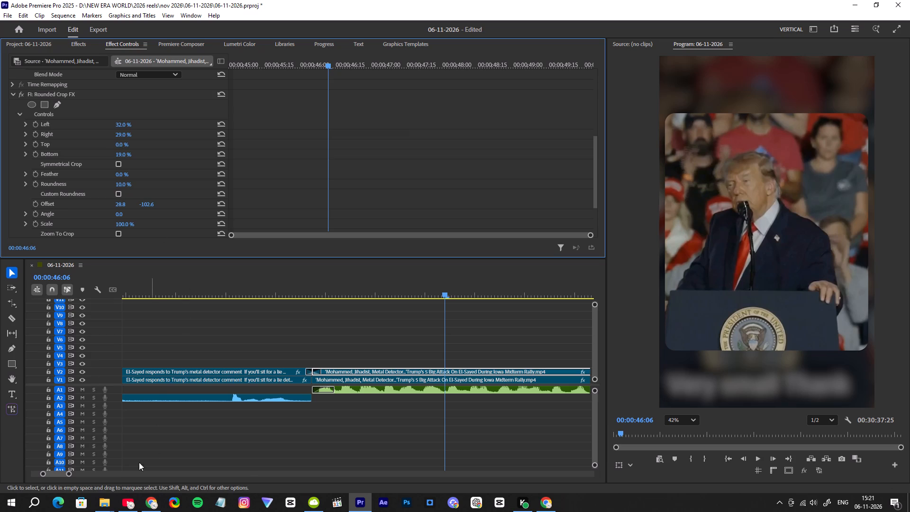
Scrub between the final Trump clip, the spare clips near 00:01:09 and the opening section to compare their framing.
drag(69, 475, 139, 475)
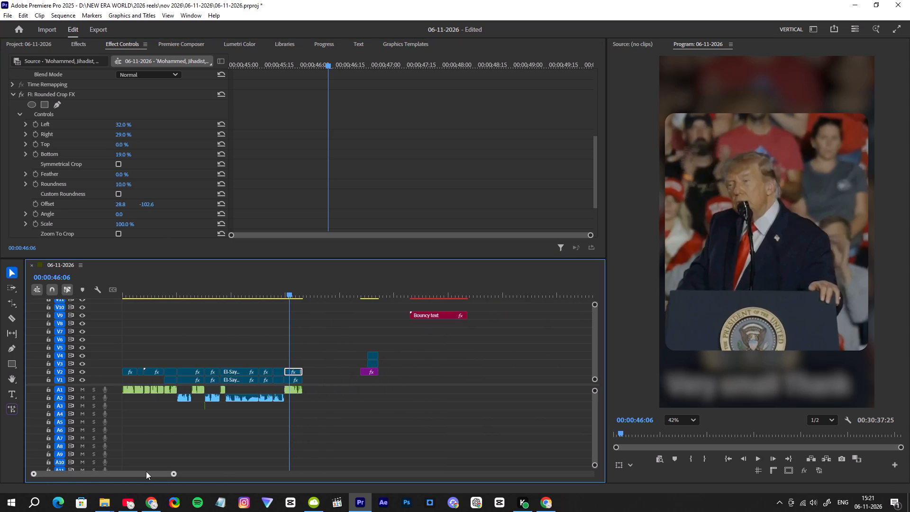
drag(365, 277, 375, 299)
drag(373, 298, 373, 299)
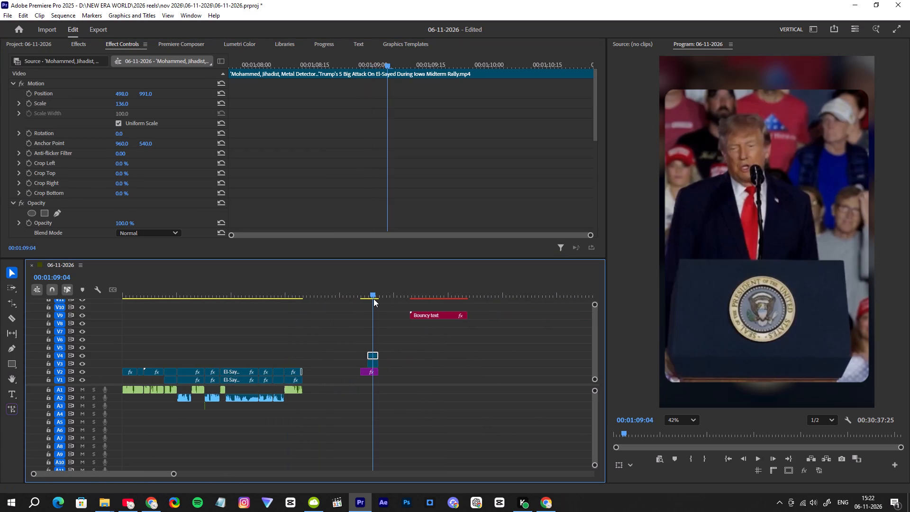
drag(373, 299, 297, 327)
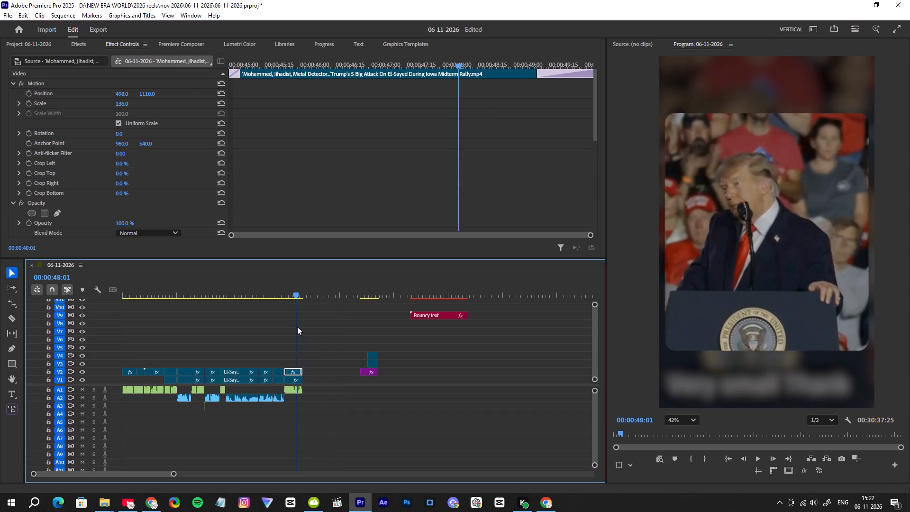
drag(297, 327, 378, 319)
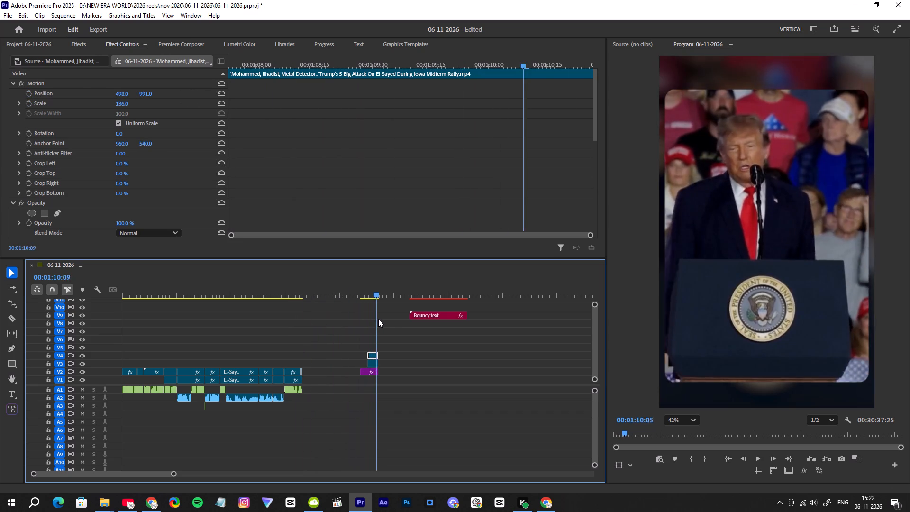
drag(378, 319, 116, 360)
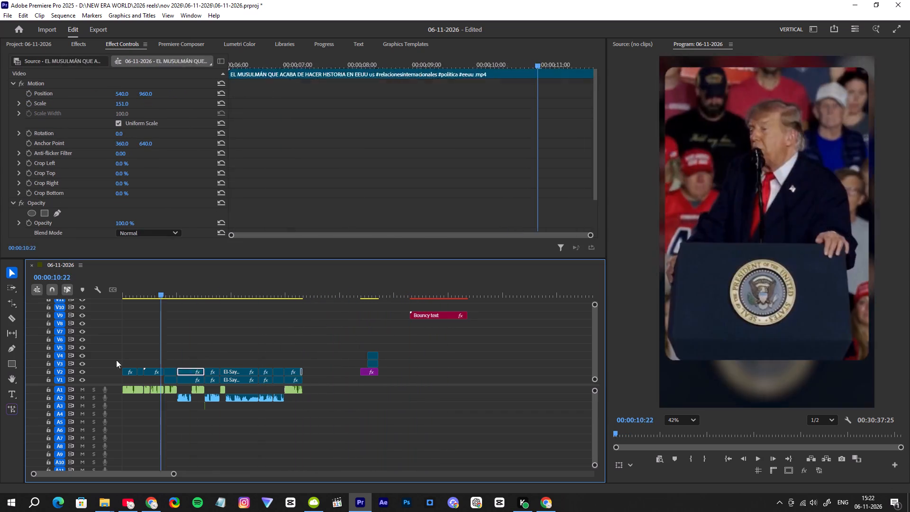
drag(116, 360, 182, 353)
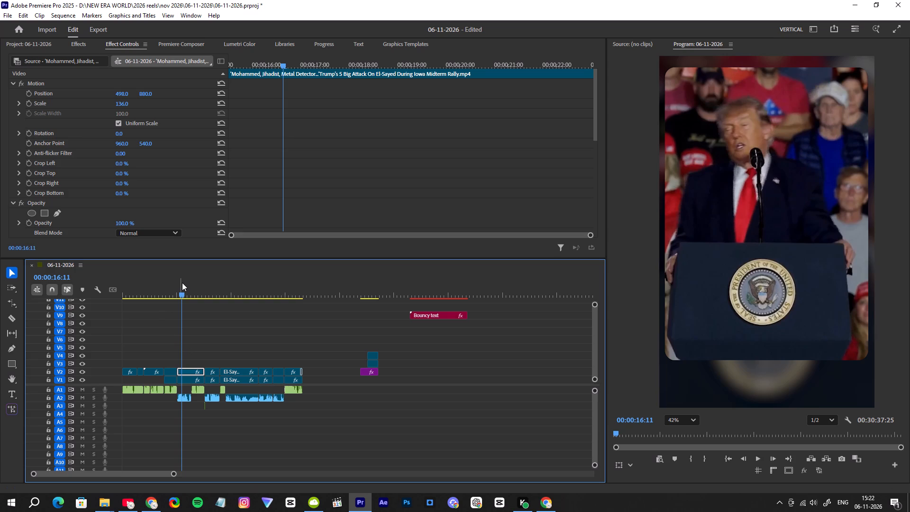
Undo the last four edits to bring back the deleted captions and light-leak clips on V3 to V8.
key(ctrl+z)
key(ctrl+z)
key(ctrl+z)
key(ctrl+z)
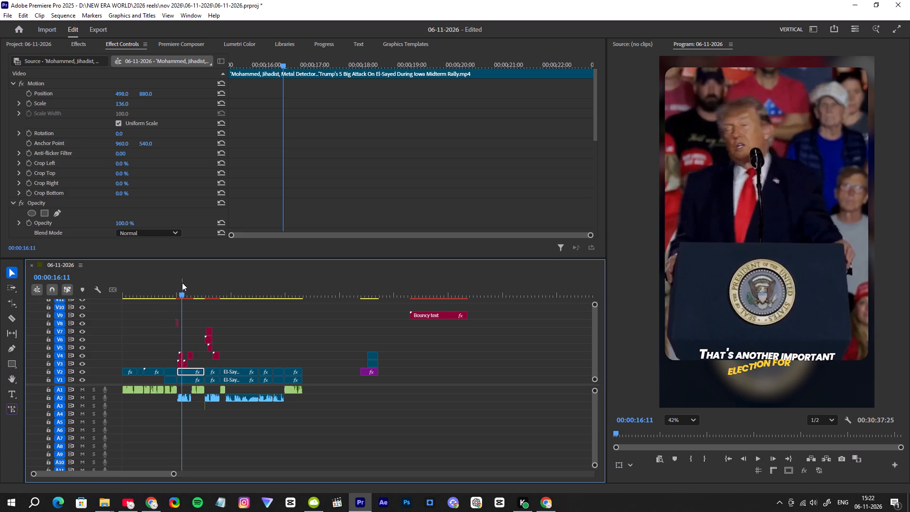
Play from about 00:00:13:28 through the captioned Trump section into the first El-Sayed clip to review captions and audio.
click(173, 296)
key(space)
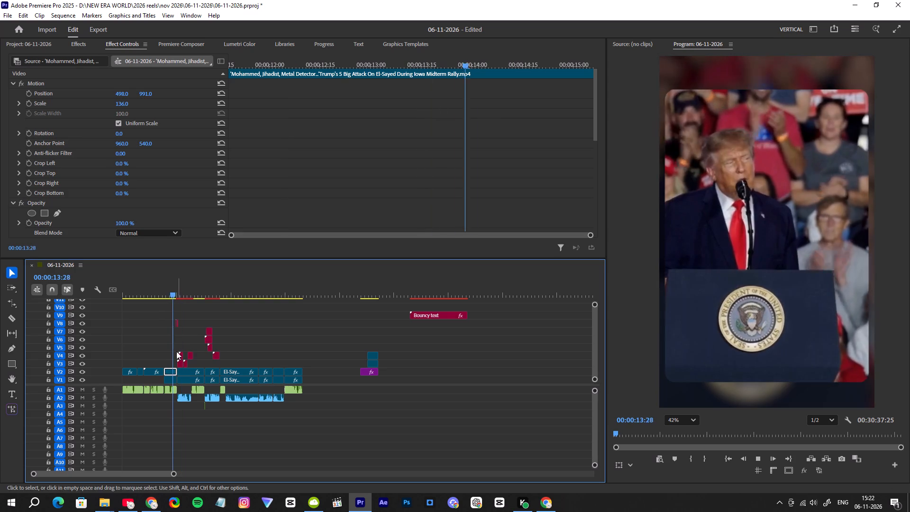
drag(172, 475, 107, 456)
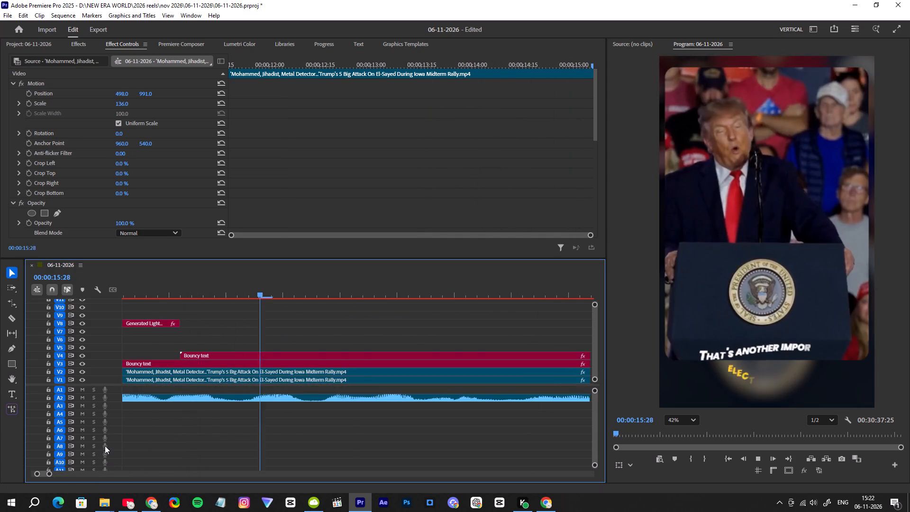
key(space)
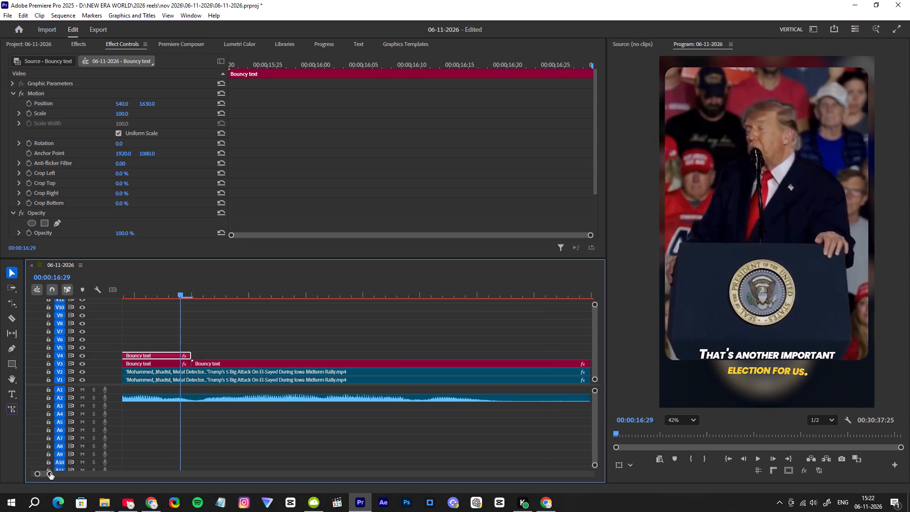
drag(49, 474, 80, 474)
key(space)
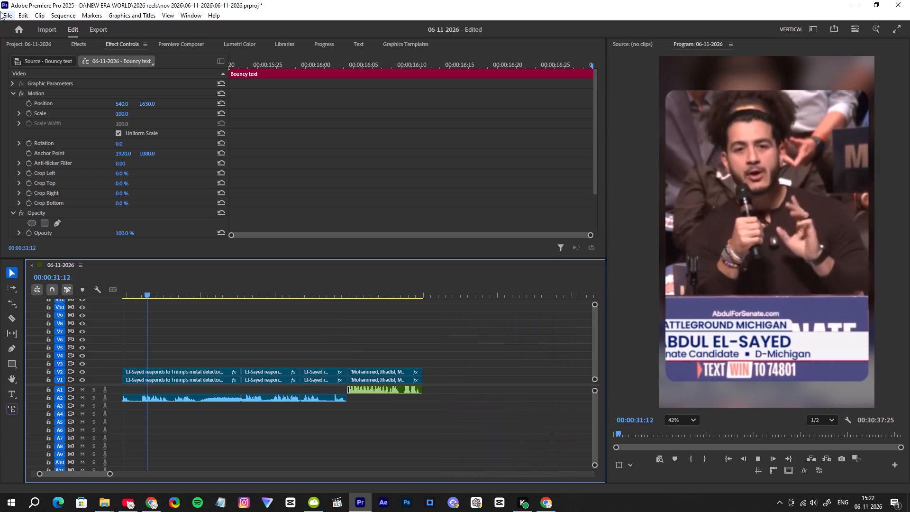
key(space)
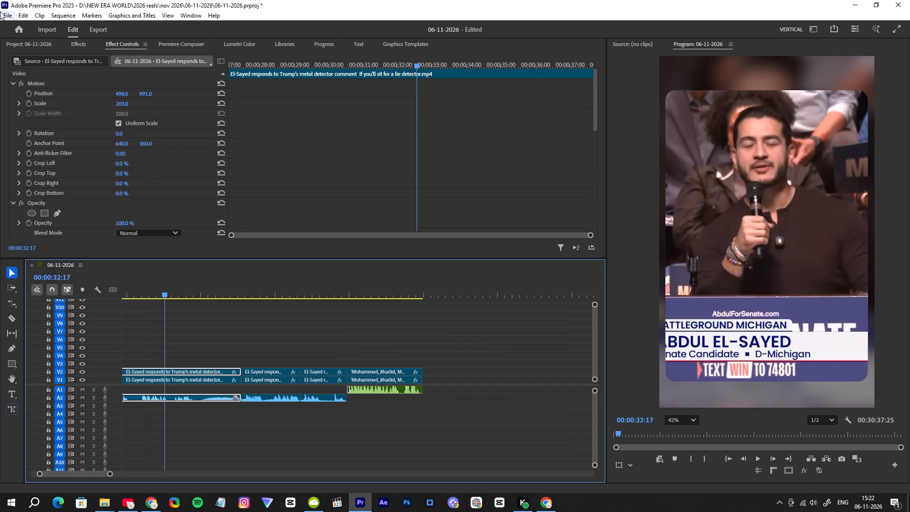
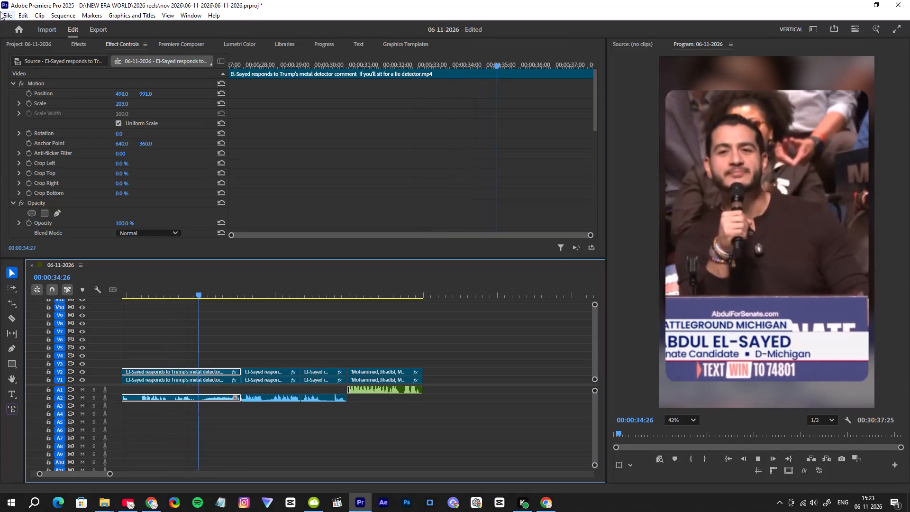
Review the first El-Sayed clip's playback up to about 00:00:36:25, checking its framing and audio.
key(space)
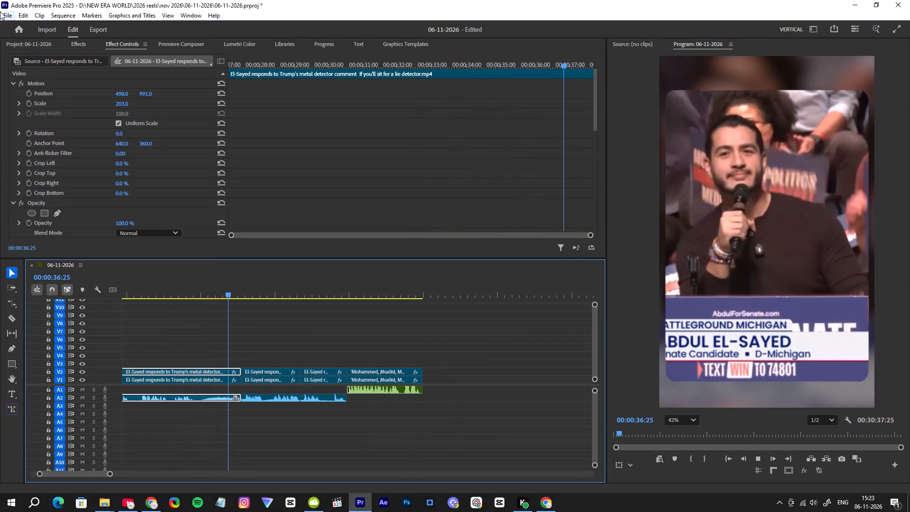
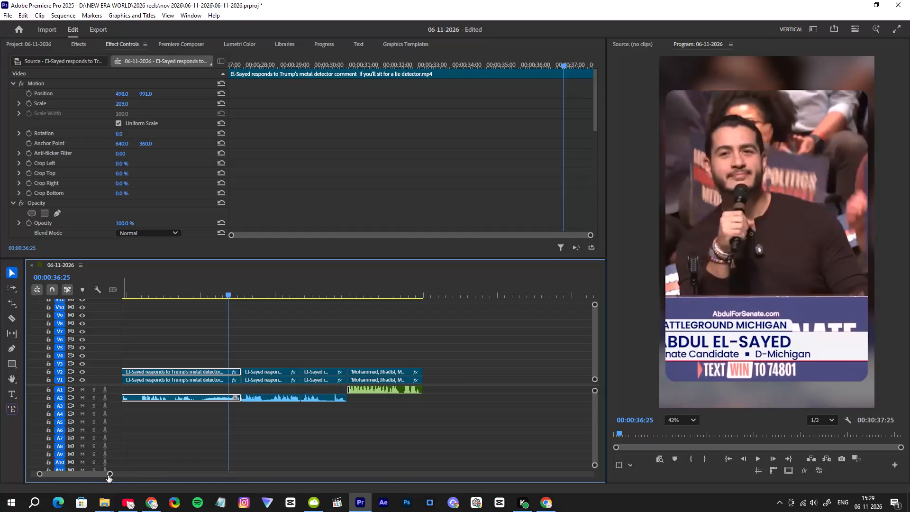
Play back the captioned Trump section up to about 00:00:27:10, then recheck the cut near 00:00:22:20.
drag(109, 475, 141, 475)
drag(193, 286, 201, 293)
key(space)
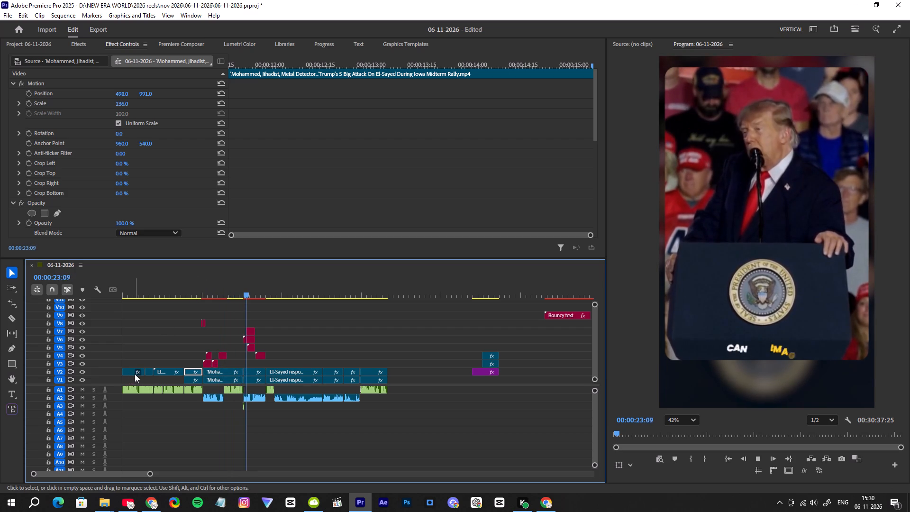
drag(150, 475, 143, 474)
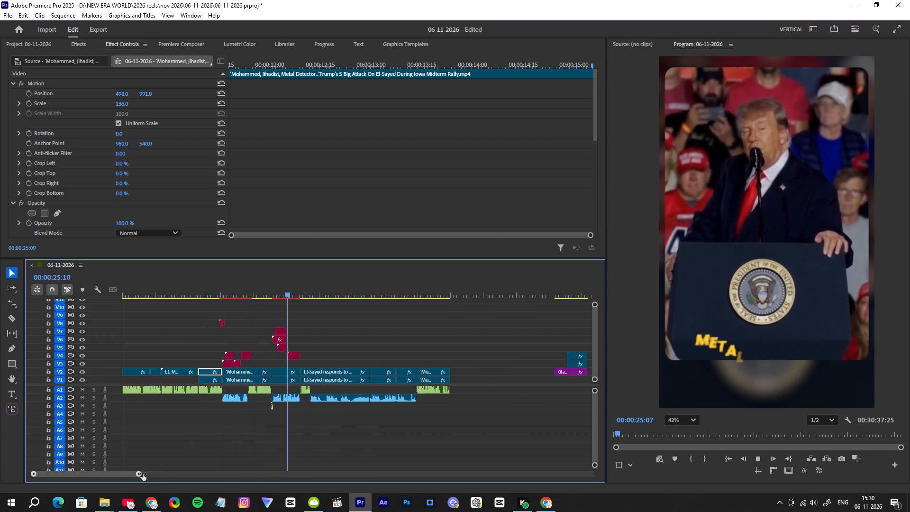
drag(143, 474, 128, 468)
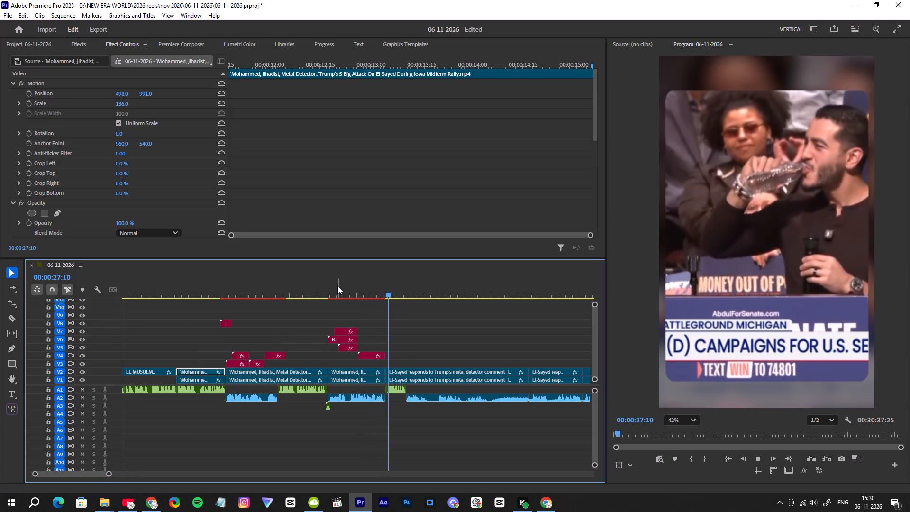
drag(336, 286, 324, 296)
key(space)
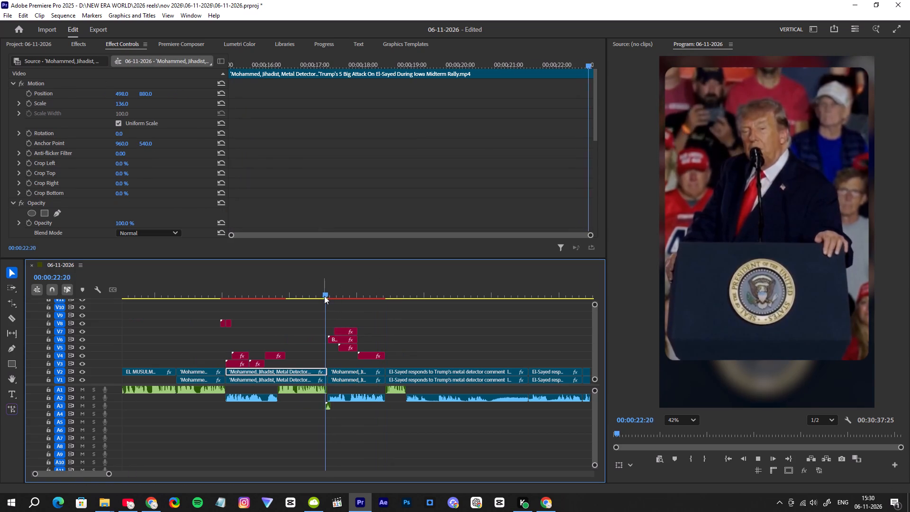
key(space)
Delete the short audio clip on track A3 beneath the cut at 00:00:22:23.
drag(108, 474, 89, 470)
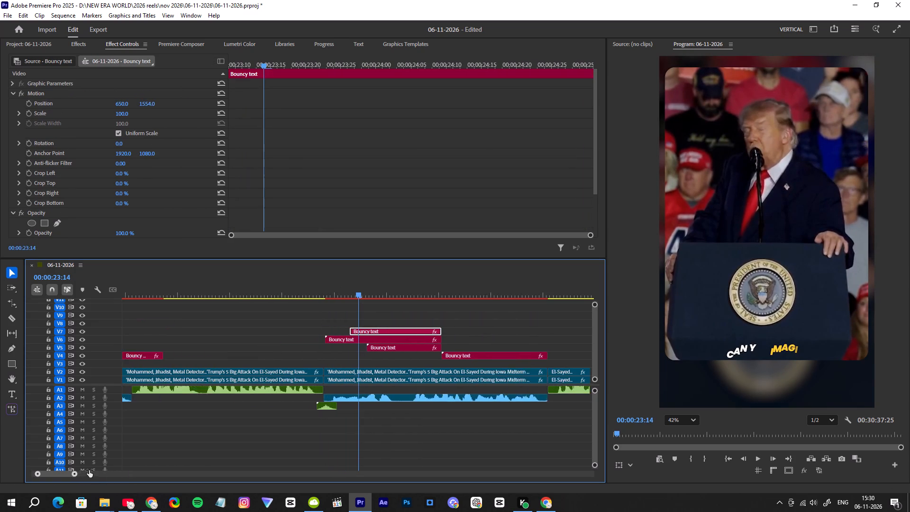
drag(89, 470, 92, 466)
drag(345, 295, 333, 299)
alt+drag(362, 413, 341, 406)
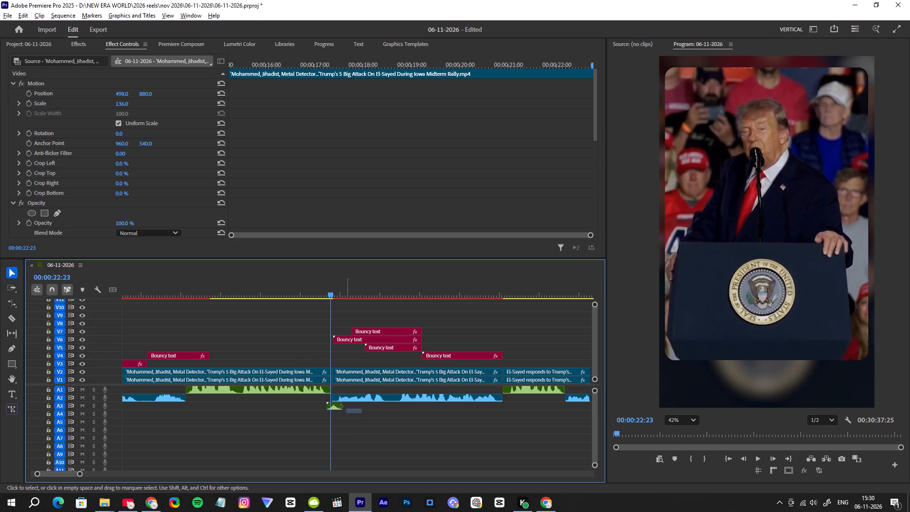
alt+drag(341, 406, 331, 404)
key(Delete)
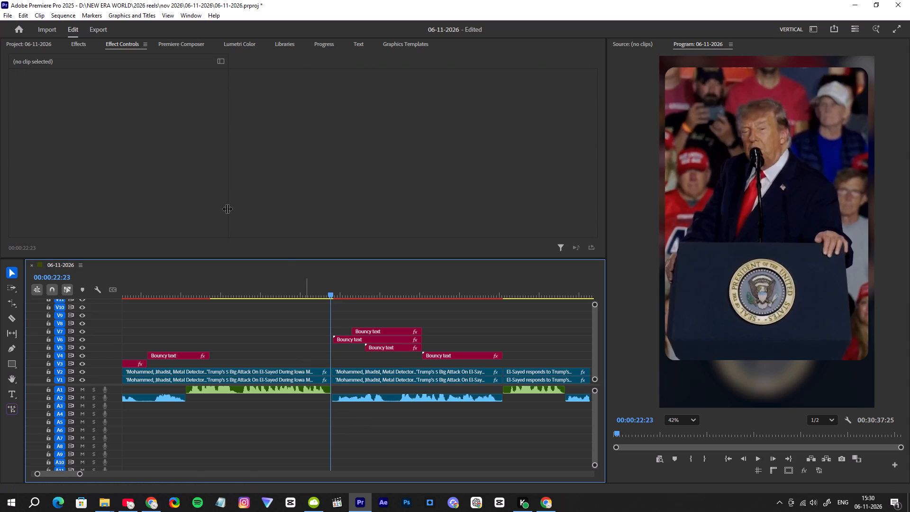
Add the Light Leak transition over the cut between the two Trump clips at 00:00:22:23 and preview it.
click(182, 46)
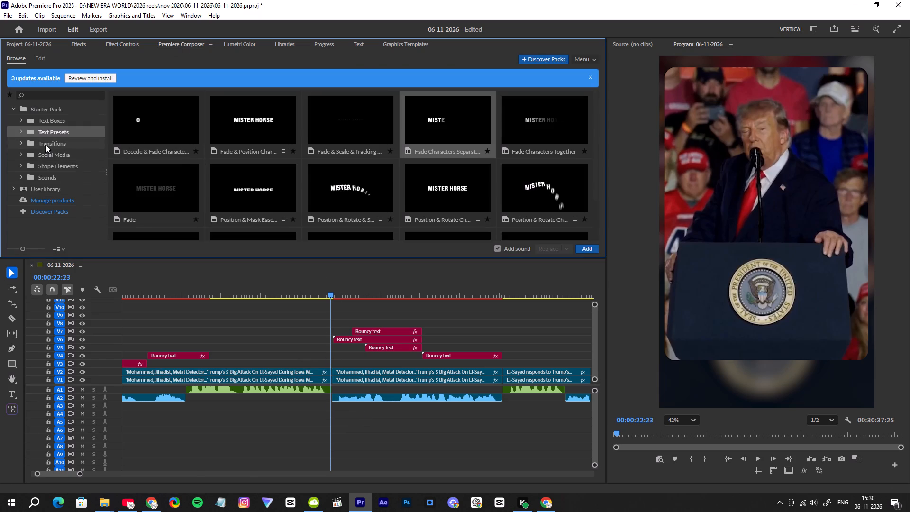
click(45, 145)
double_click(160, 192)
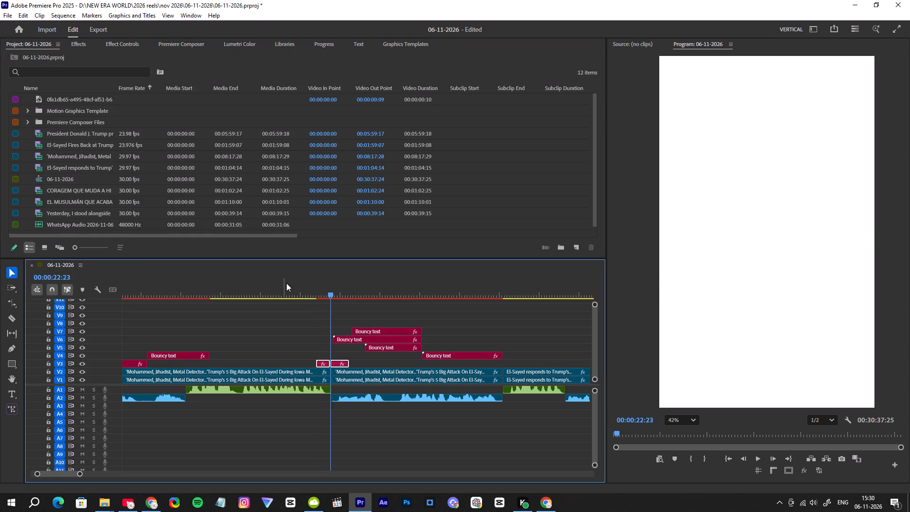
click(311, 281)
key(space)
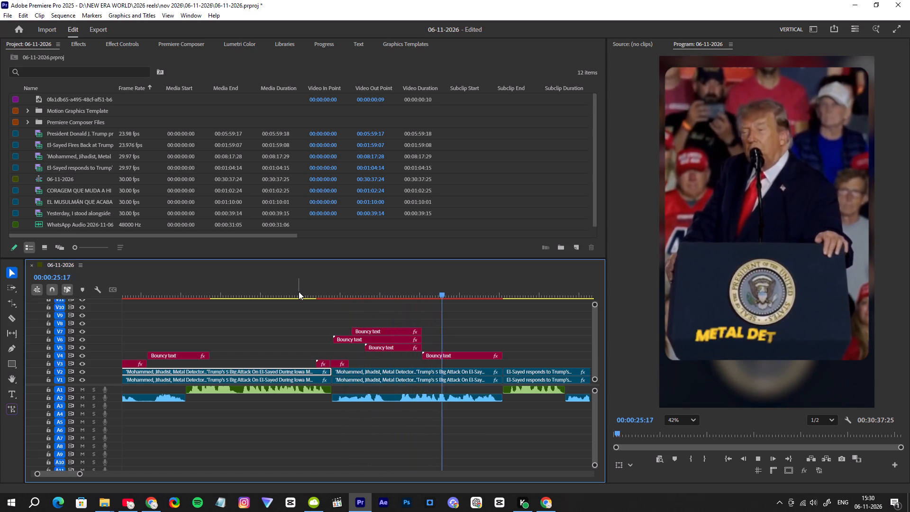
key(space)
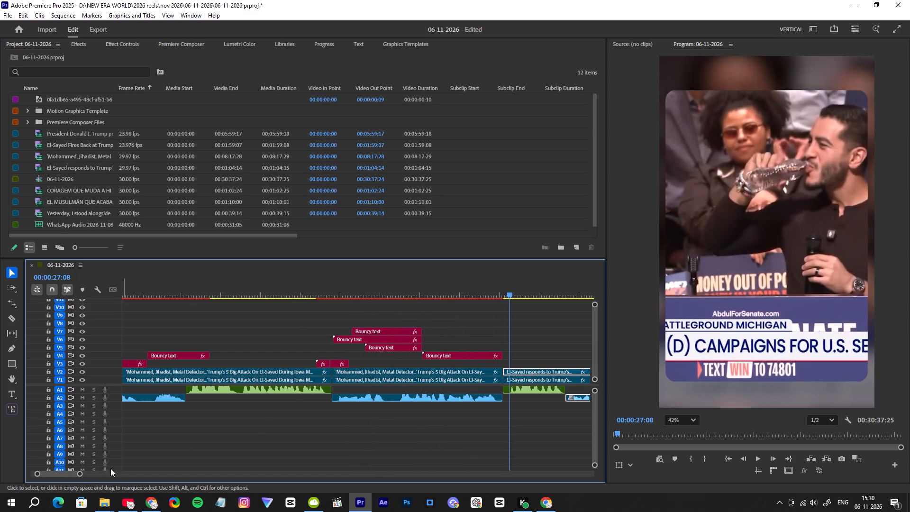
Move the Bouncy text captions above the second Trump clip into empty timeline space beyond the long Bouncy text clip on V9.
drag(81, 475, 133, 475)
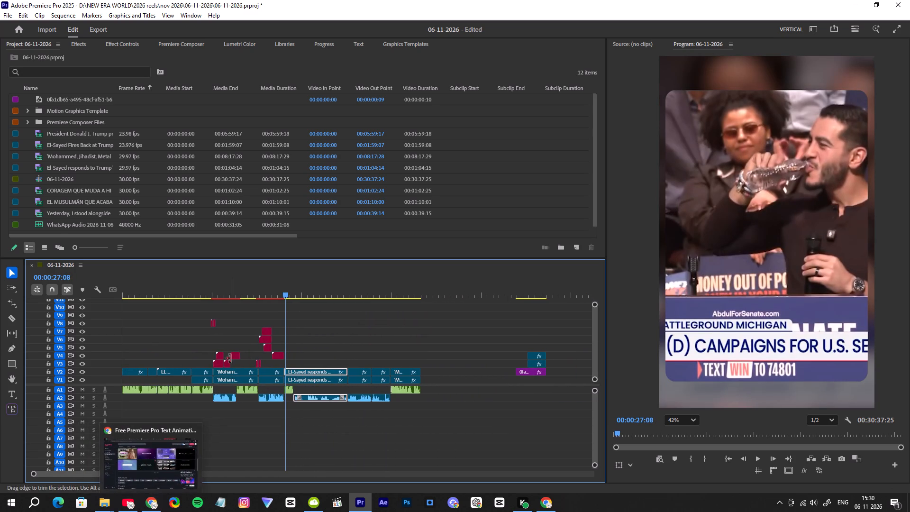
drag(210, 340, 280, 350)
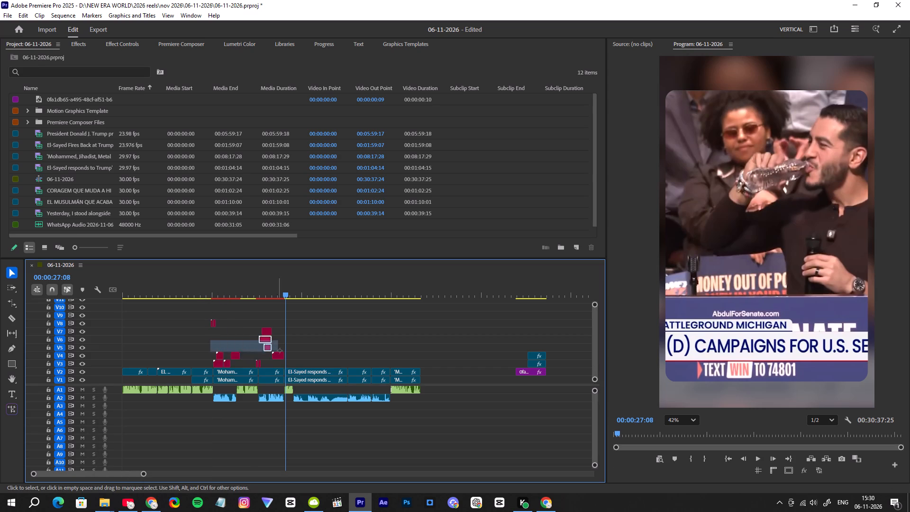
drag(280, 350, 291, 329)
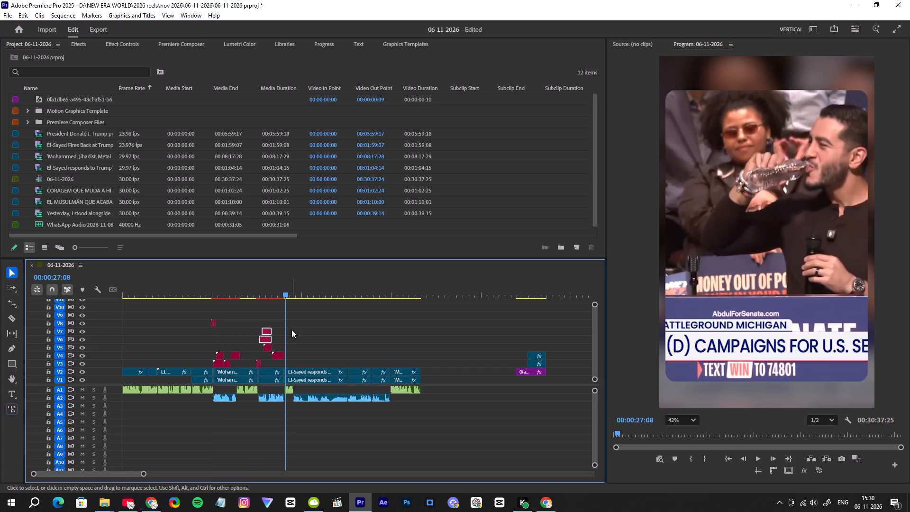
click(308, 346)
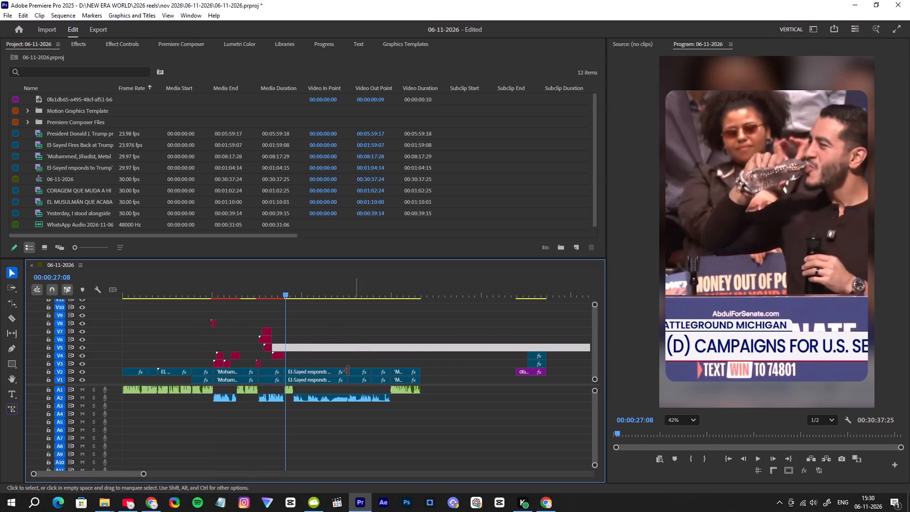
drag(144, 475, 224, 476)
drag(273, 280, 275, 296)
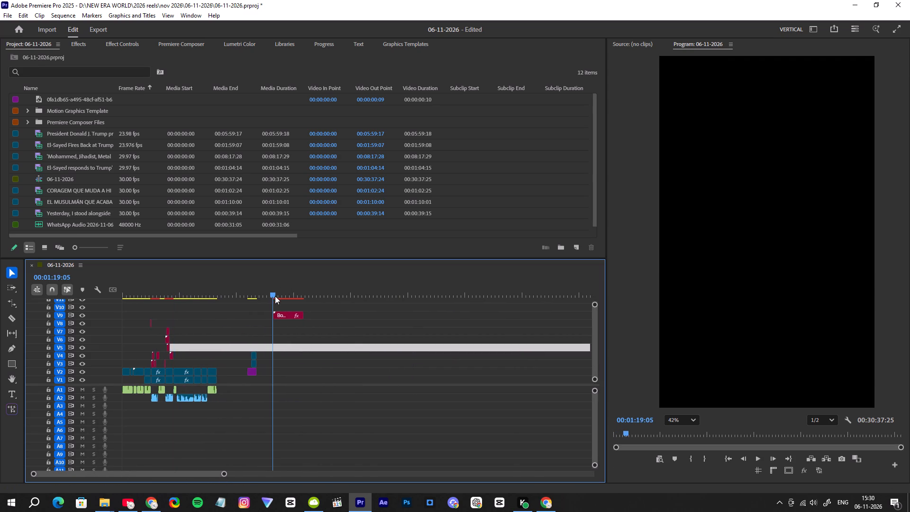
drag(275, 296, 288, 300)
drag(181, 315, 176, 352)
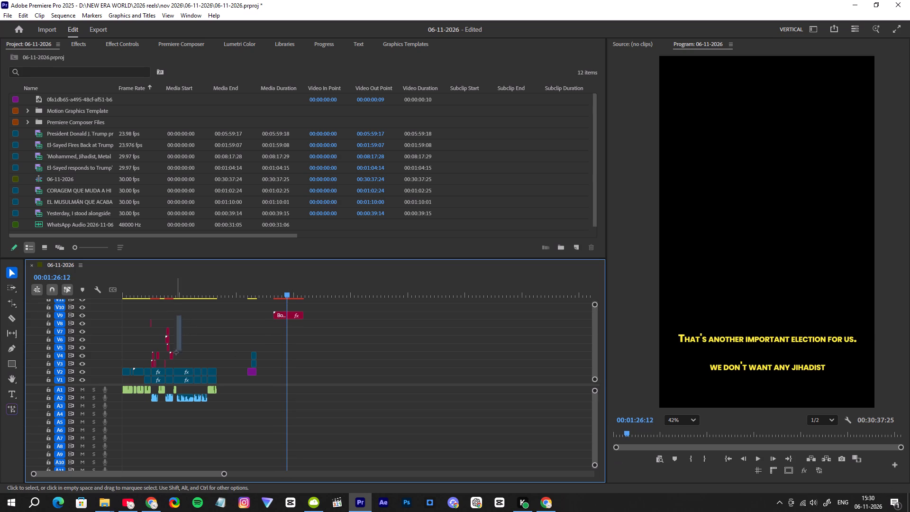
drag(176, 352, 168, 360)
drag(168, 341, 363, 349)
click(328, 387)
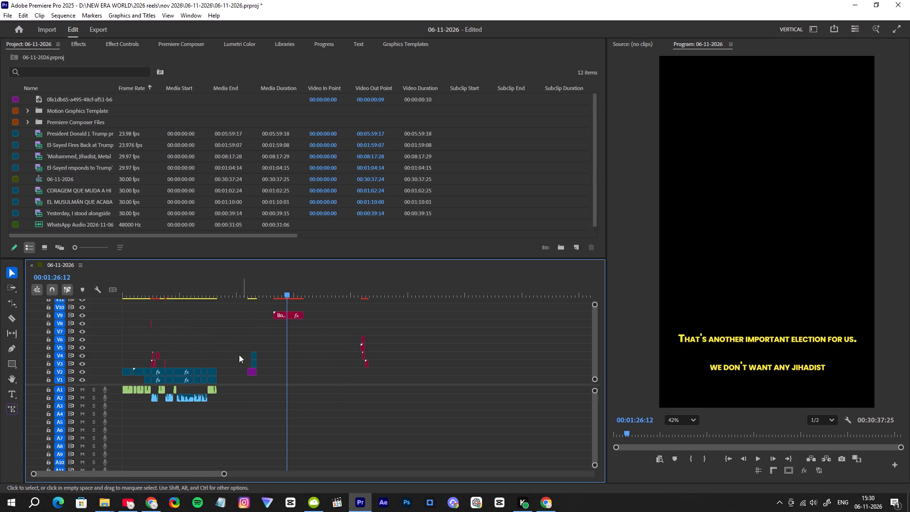
Delete the Bouncy text captions on tracks V3 and V4 above the first captioned Trump clip.
drag(175, 336, 141, 360)
click(157, 349)
drag(141, 347, 157, 363)
key(Delete)
Add the Fade Characters Separately text preset on V3 at 00:00:15:07, where the Trump speech clip starts, and preview it.
click(154, 290)
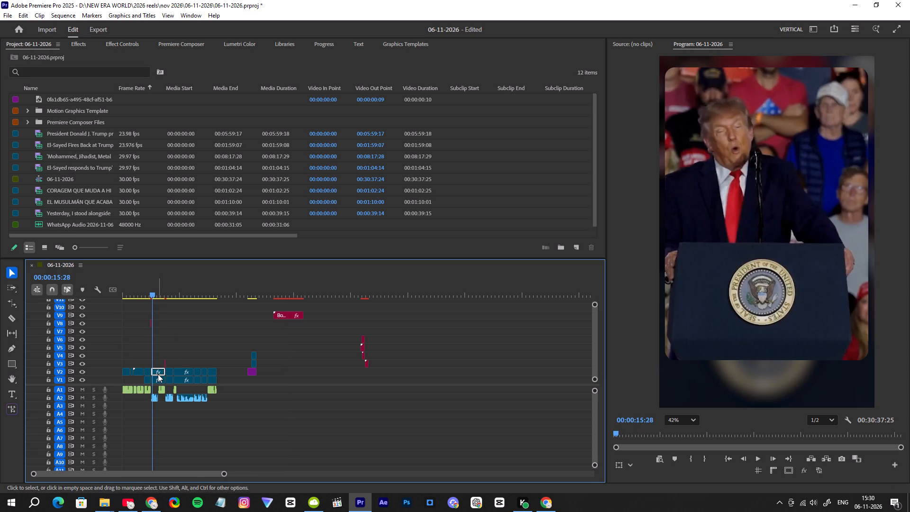
drag(222, 472, 139, 438)
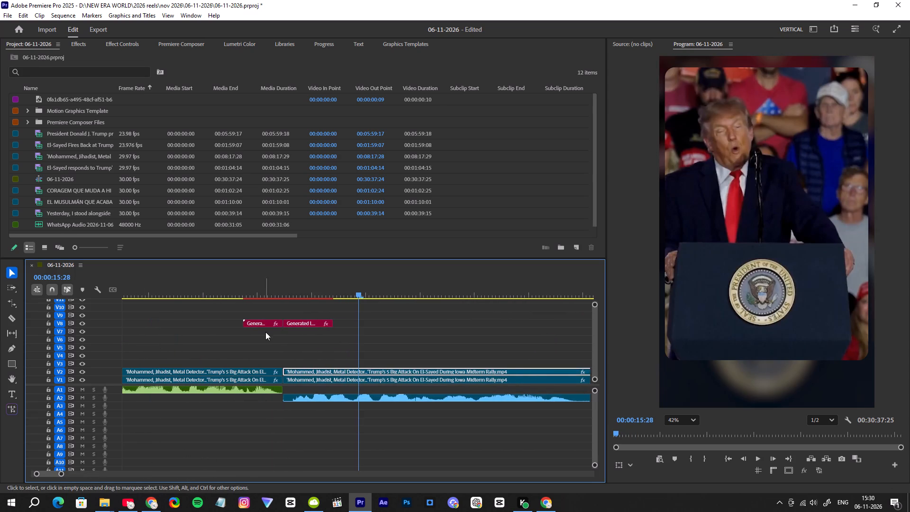
drag(277, 288, 283, 291)
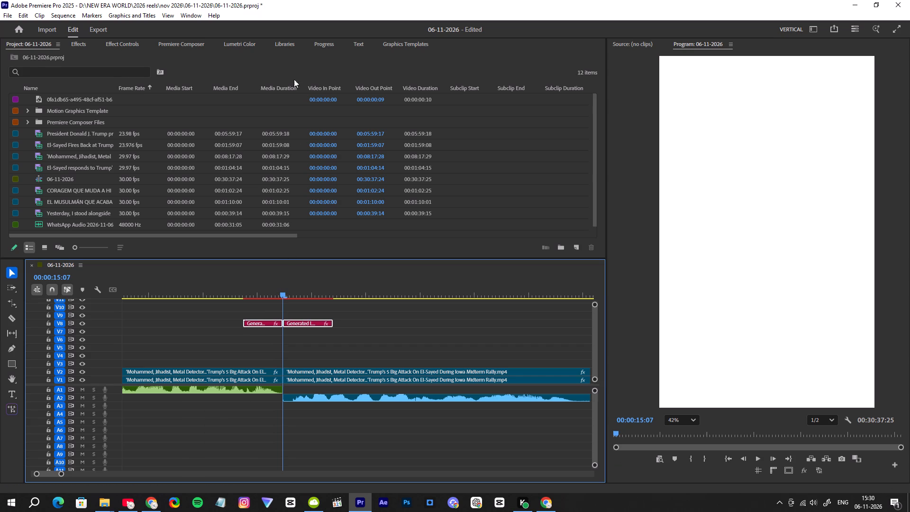
click(184, 46)
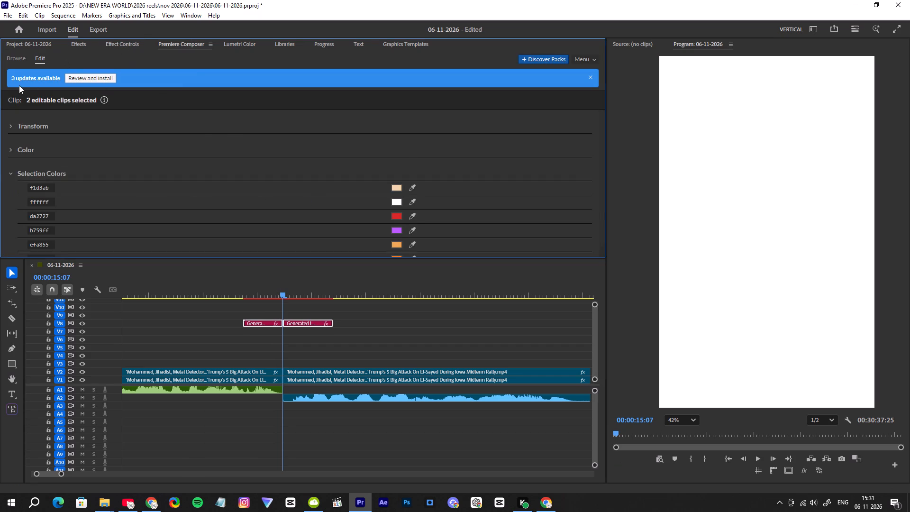
click(19, 54)
click(67, 133)
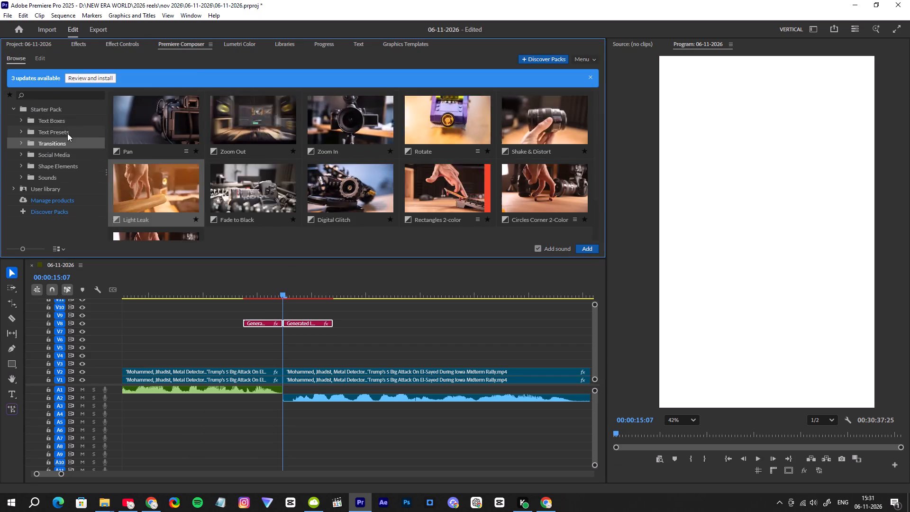
double_click(456, 116)
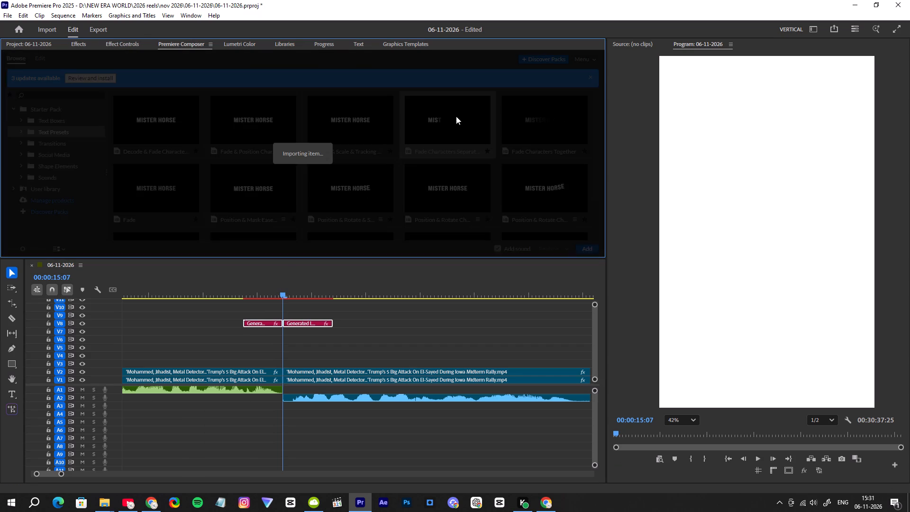
drag(62, 474, 65, 473)
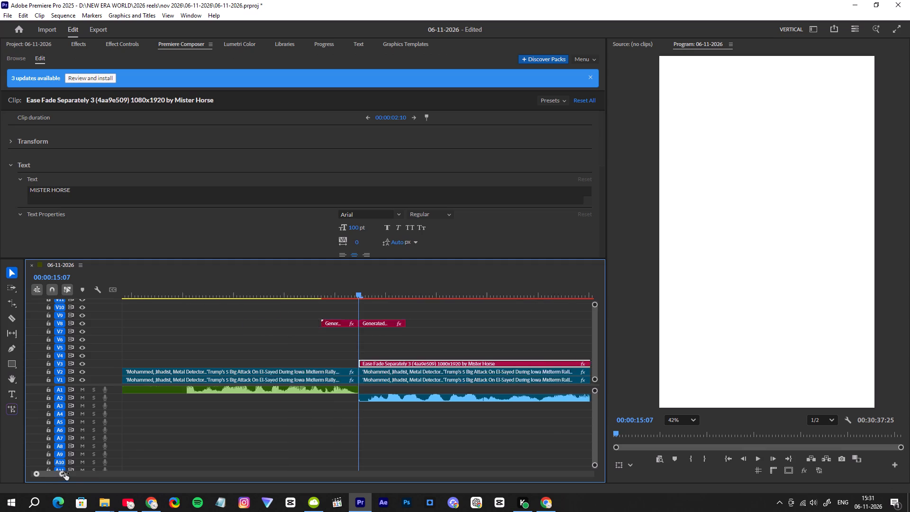
drag(65, 473, 96, 469)
key(space)
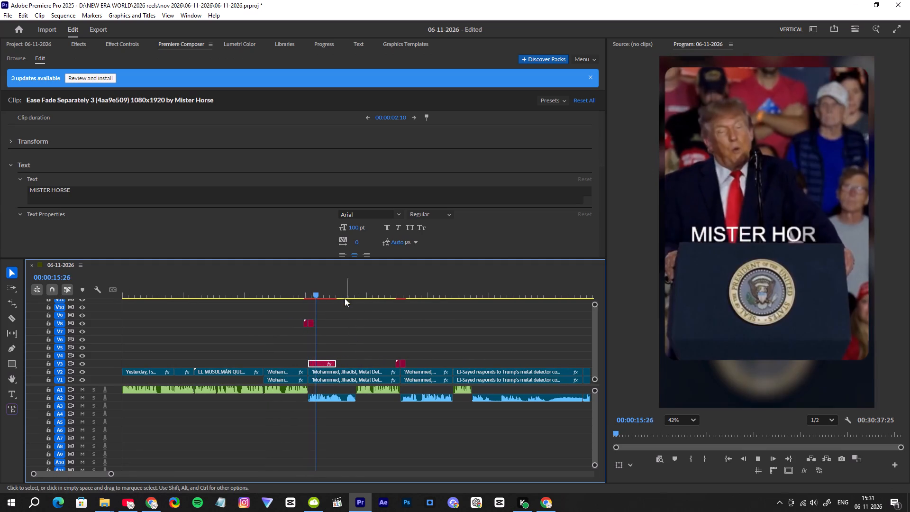
Extend the new text preset clip to end at 00:00:20:11, giving it a duration of 00:00:05:04.
drag(341, 292, 360, 301)
key(space)
drag(364, 296, 364, 299)
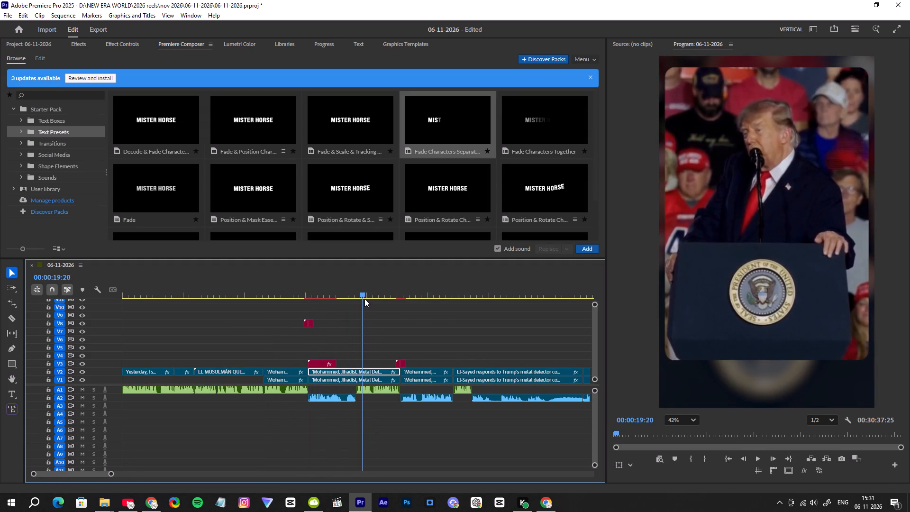
drag(364, 299, 373, 304)
click(324, 360)
click(426, 118)
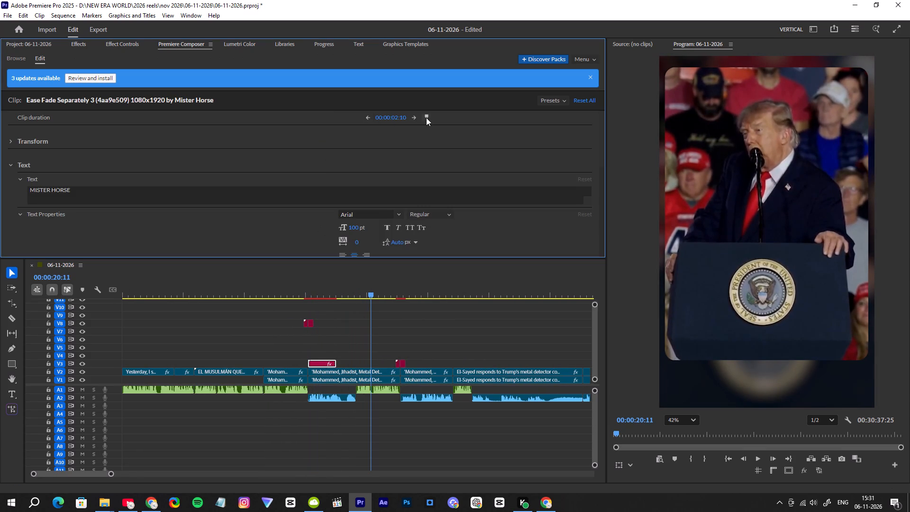
click(313, 292)
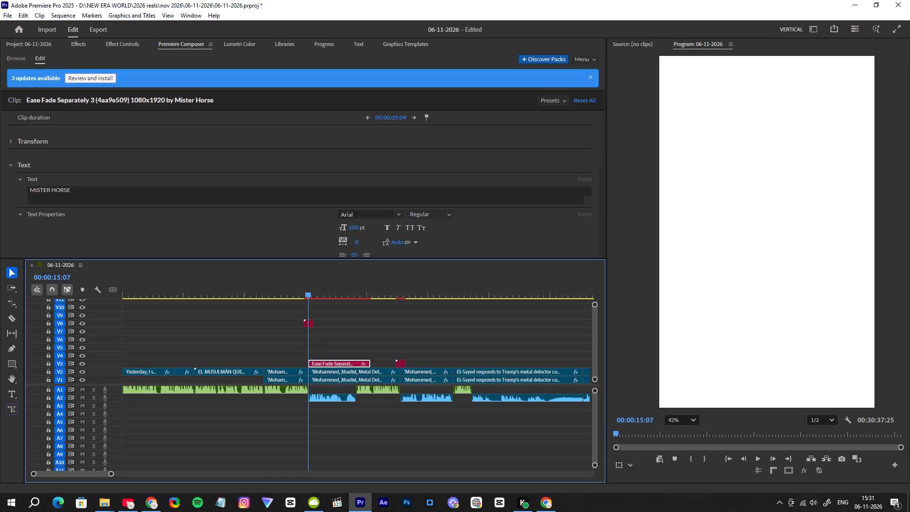
Replace the new fade text's placeholder with the two-line caption copied from the long Bouncy text clip on V9.
drag(111, 474, 267, 472)
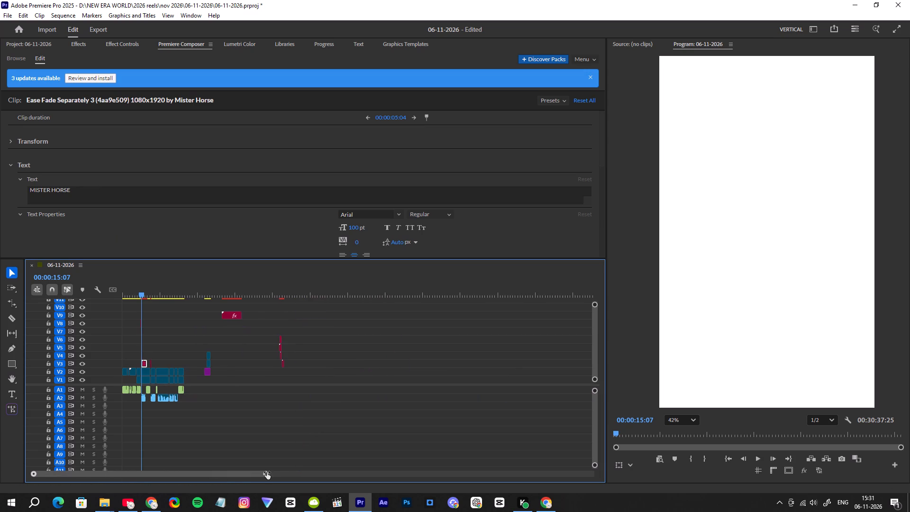
drag(267, 472, 267, 470)
click(229, 313)
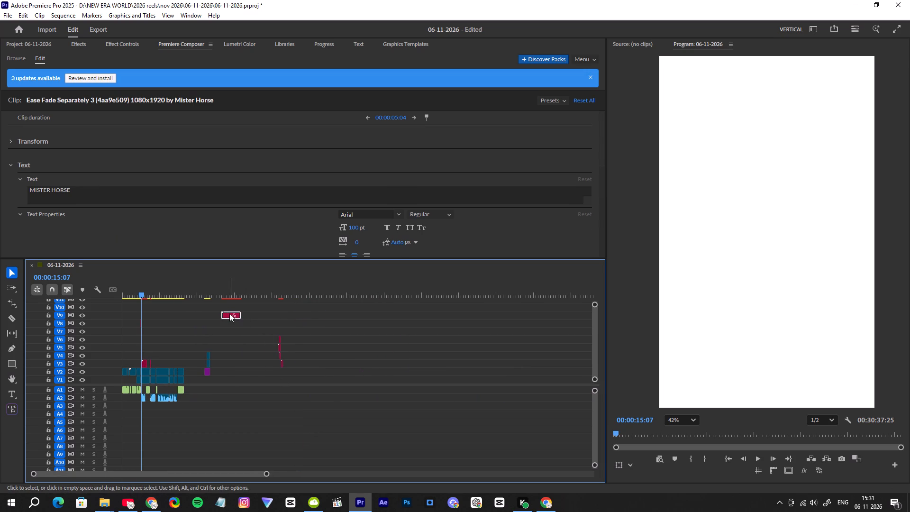
drag(97, 137, 8, 118)
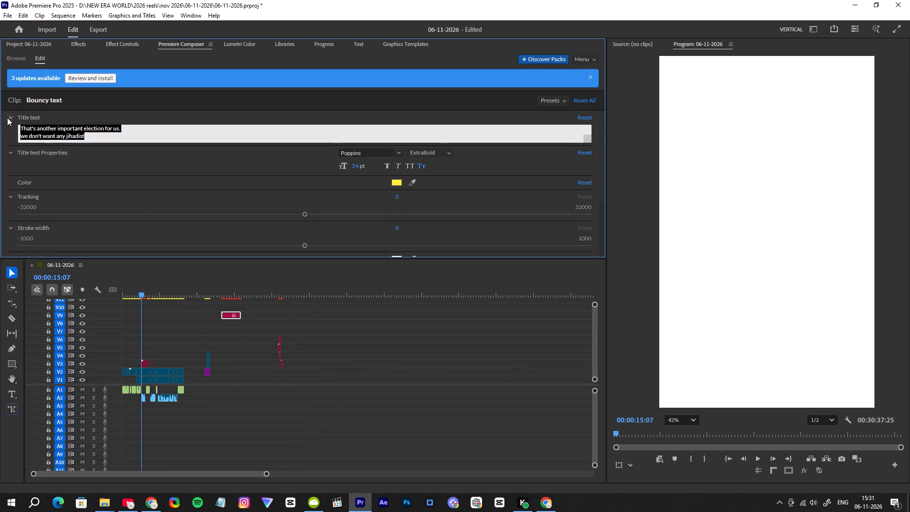
key(ctrl+c)
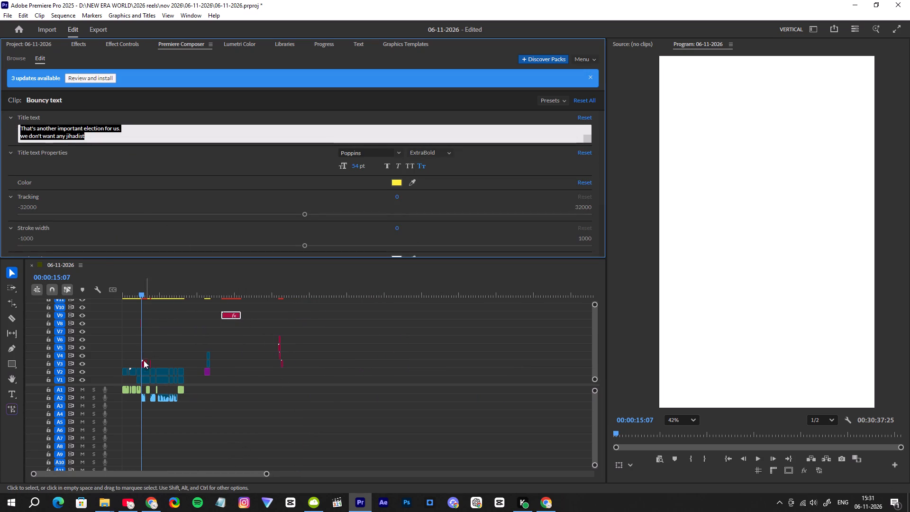
click(146, 363)
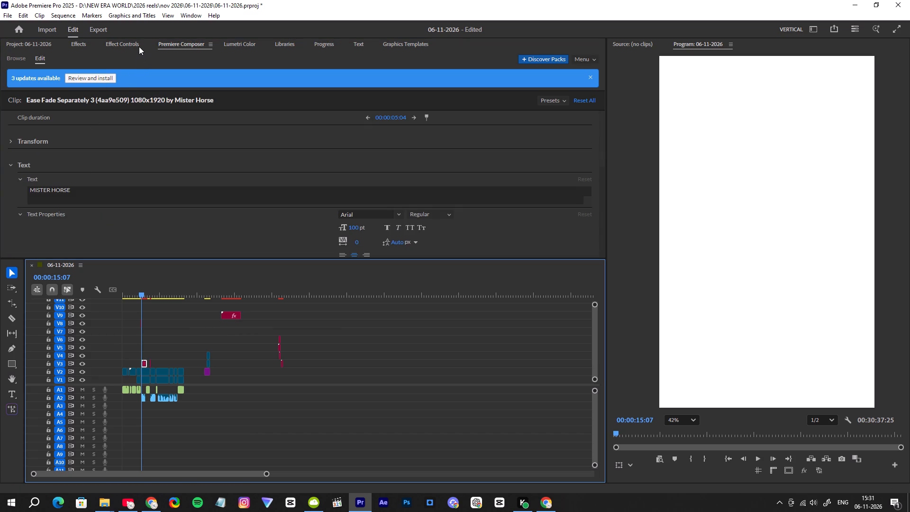
drag(77, 190, 4, 184)
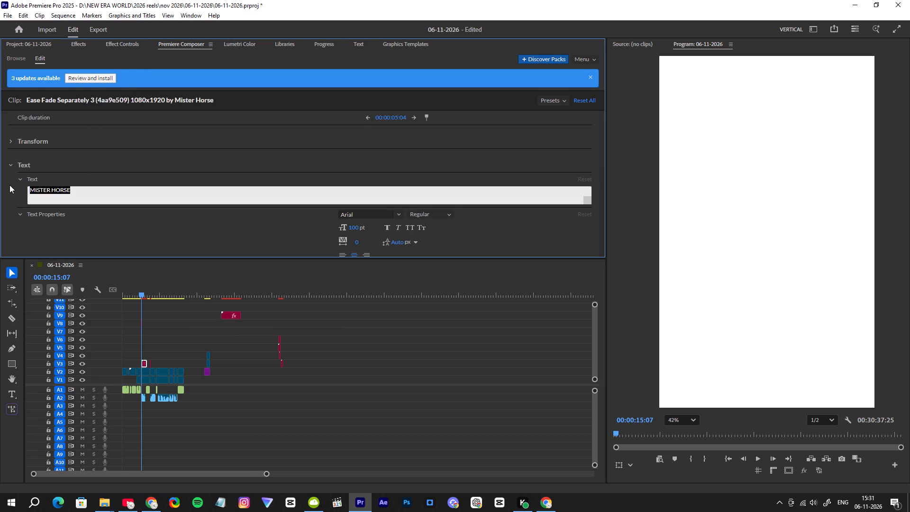
key(ctrl+v)
Set the fade caption's font to Poppins ExtraBold.
click(359, 214)
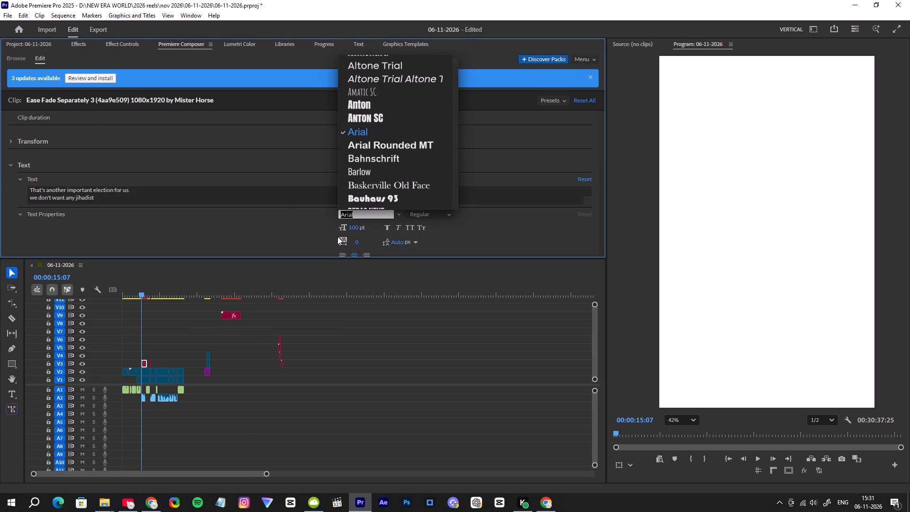
text(pop)
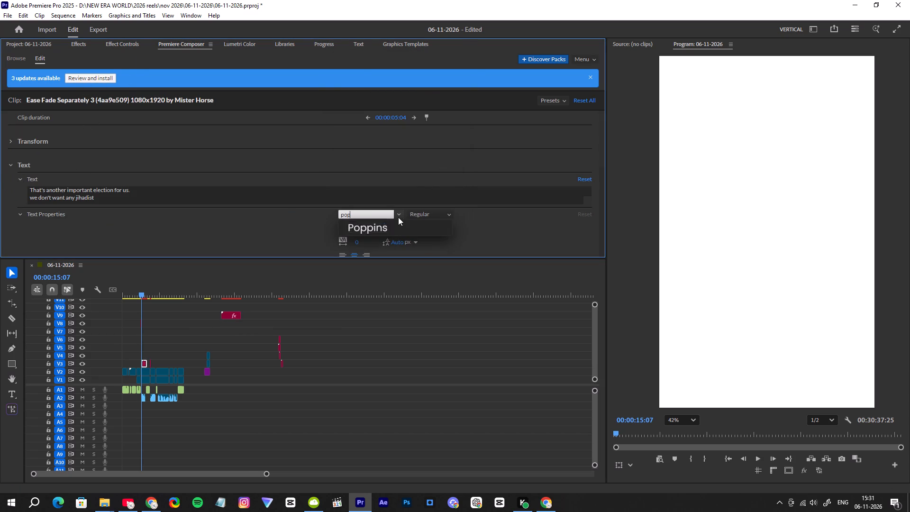
click(396, 225)
click(420, 215)
scroll(435, 182, down, 3)
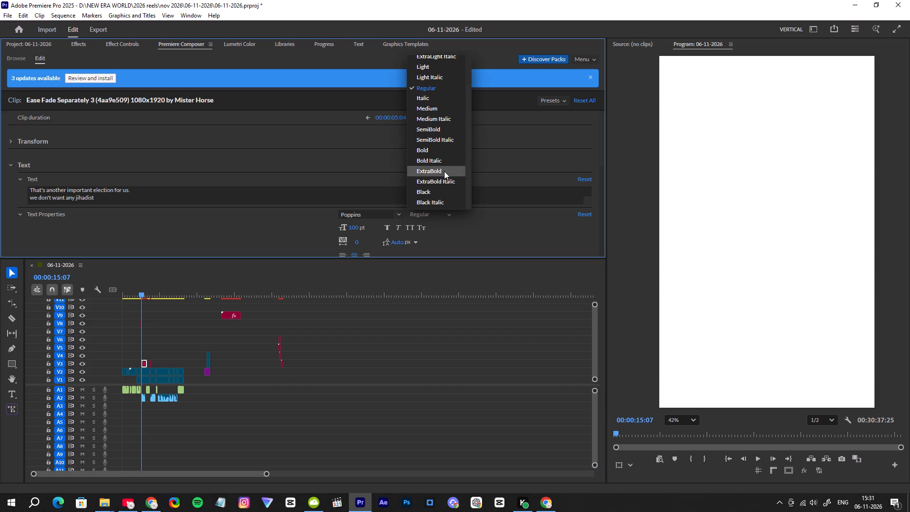
scroll(441, 192, down, 4)
click(440, 171)
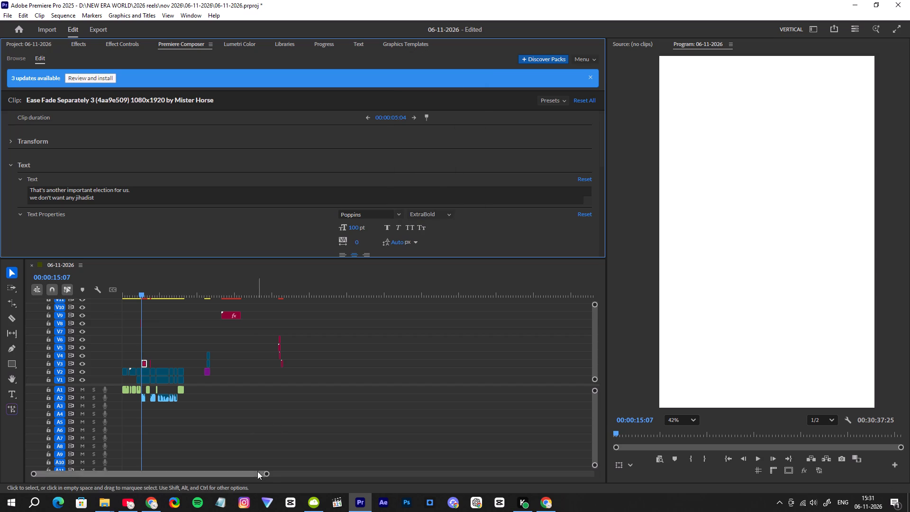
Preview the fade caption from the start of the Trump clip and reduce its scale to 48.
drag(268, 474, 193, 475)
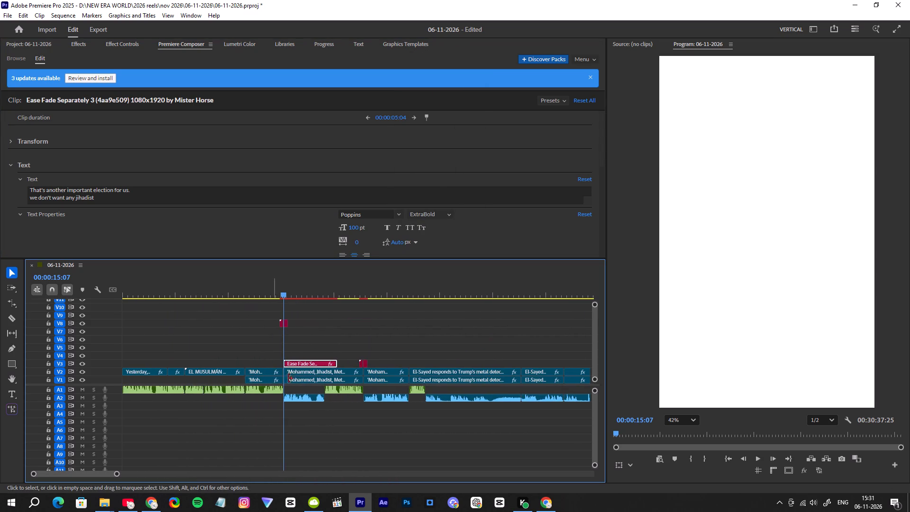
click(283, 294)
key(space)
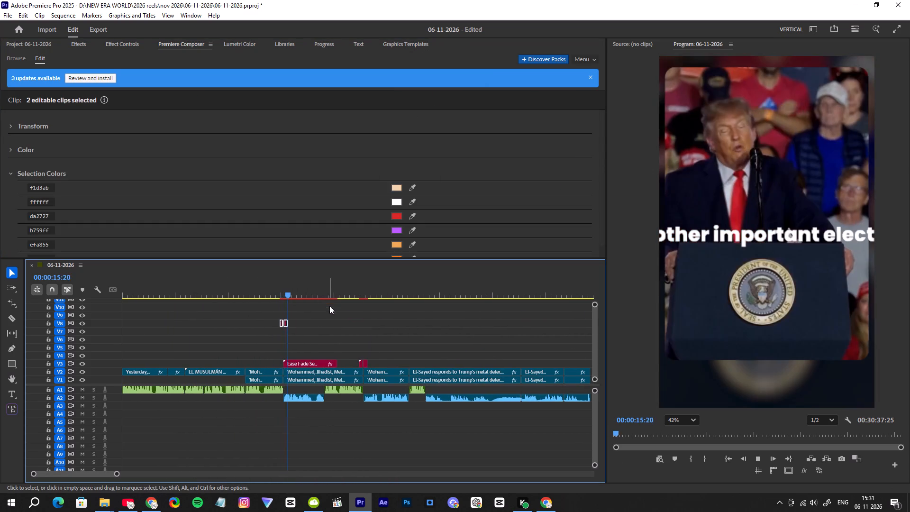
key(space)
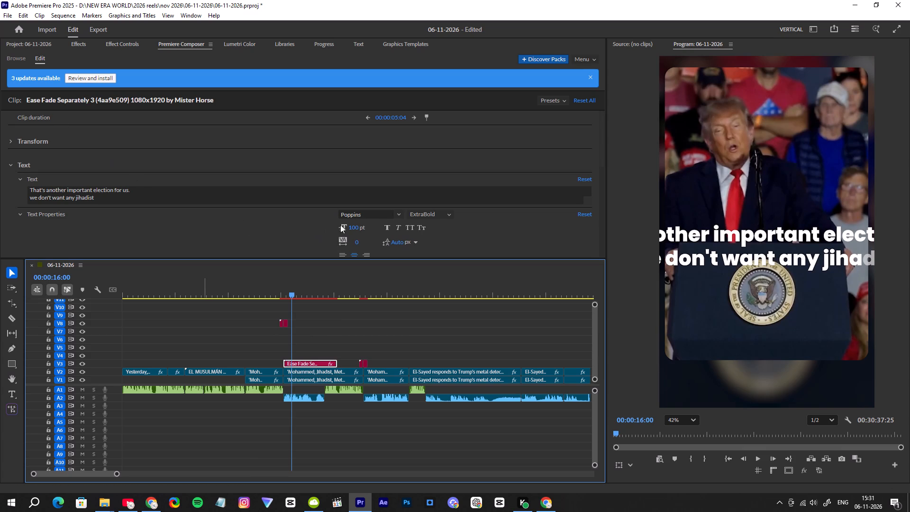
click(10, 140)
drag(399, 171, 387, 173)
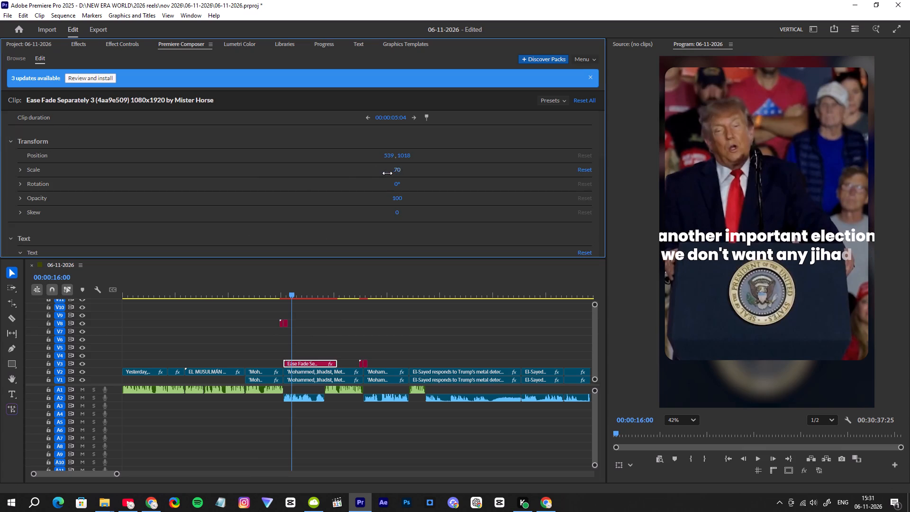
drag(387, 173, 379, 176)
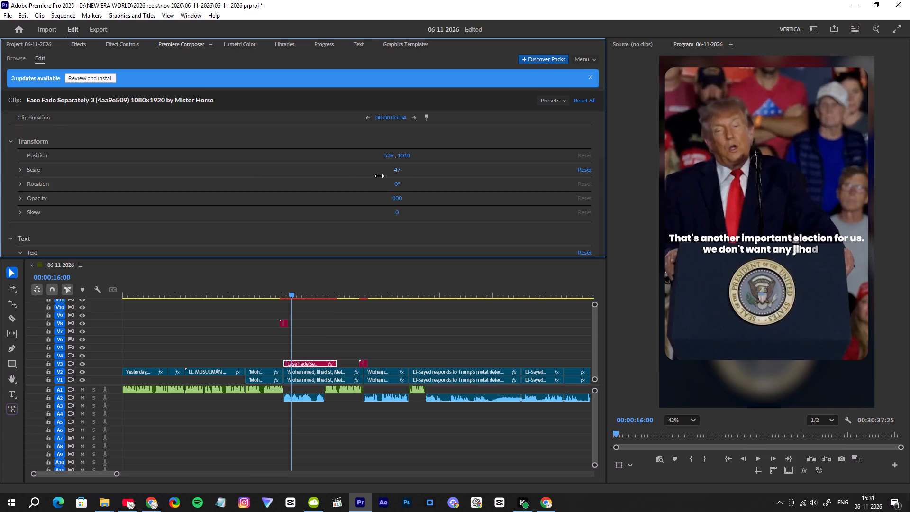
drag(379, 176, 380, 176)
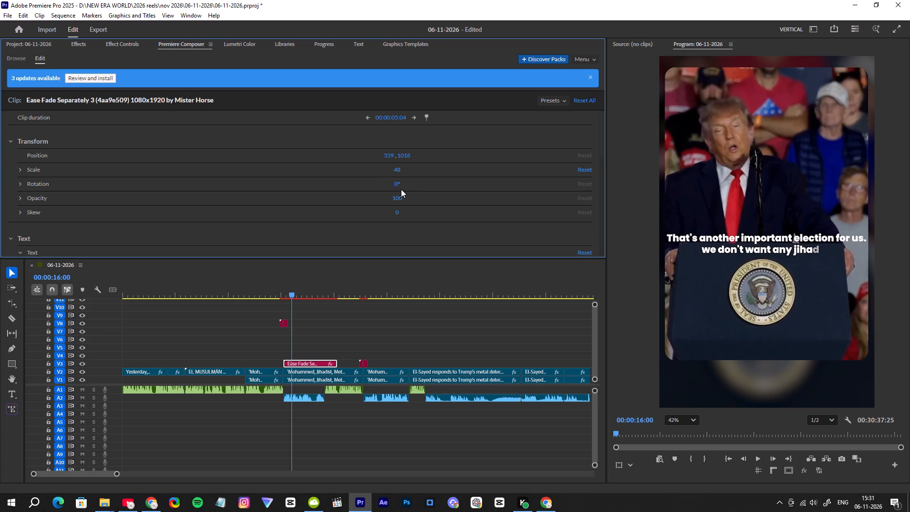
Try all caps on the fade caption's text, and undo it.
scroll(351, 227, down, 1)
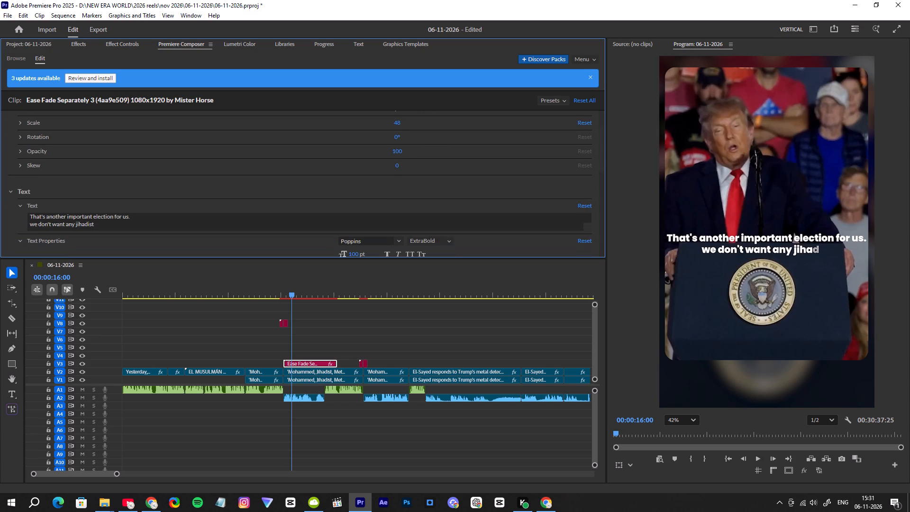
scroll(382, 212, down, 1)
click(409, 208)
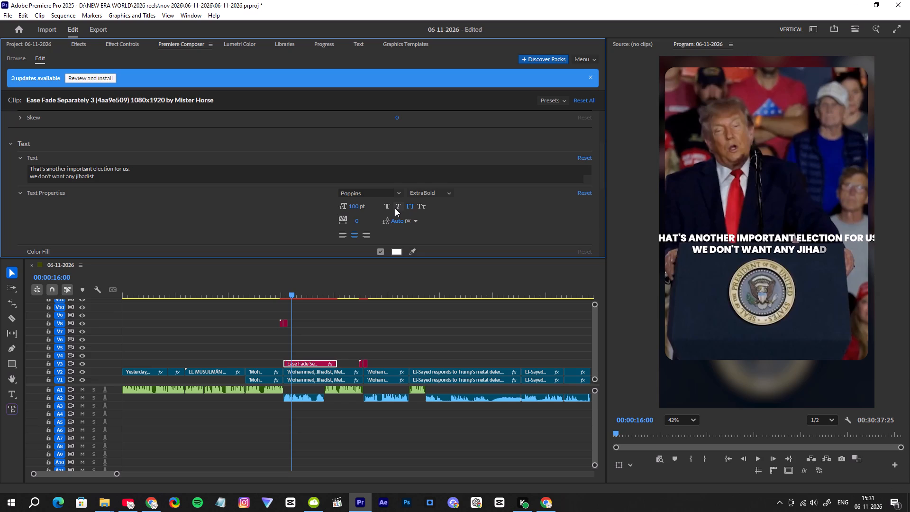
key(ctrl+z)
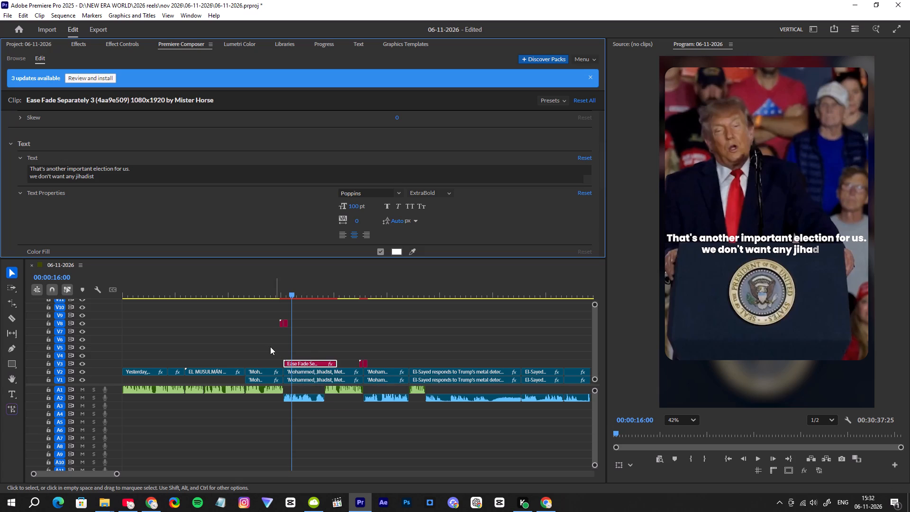
Play the caption against the speech and trim the V3 text clip's end where the speech audio stops, for a duration of 00:00:03:27.
click(283, 293)
key(space)
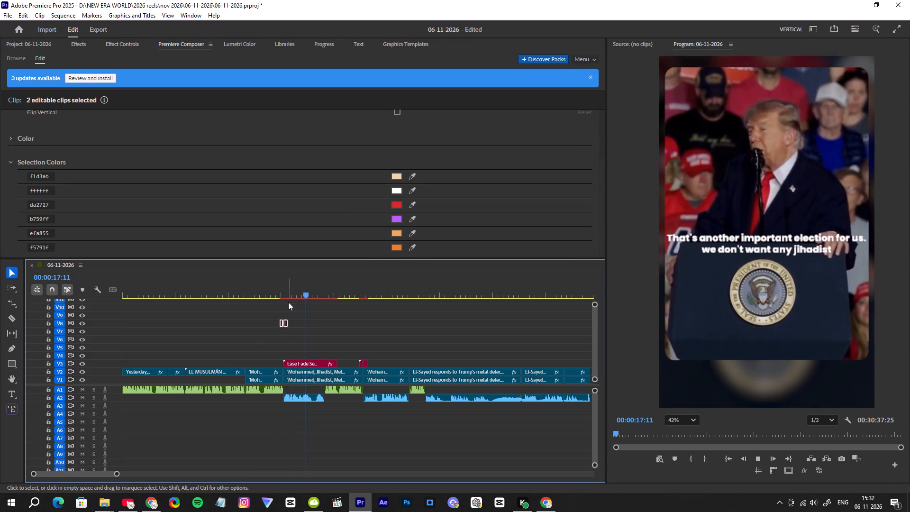
key(space)
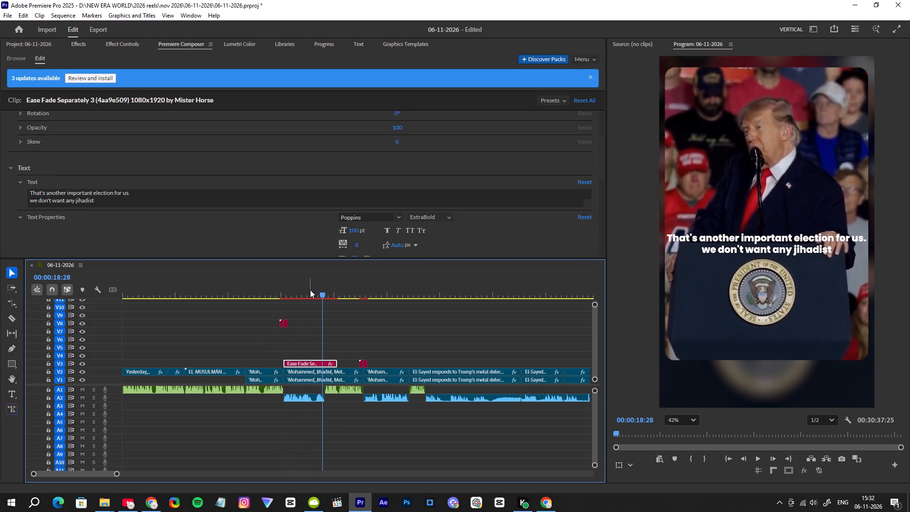
click(310, 290)
key(space)
key(space)
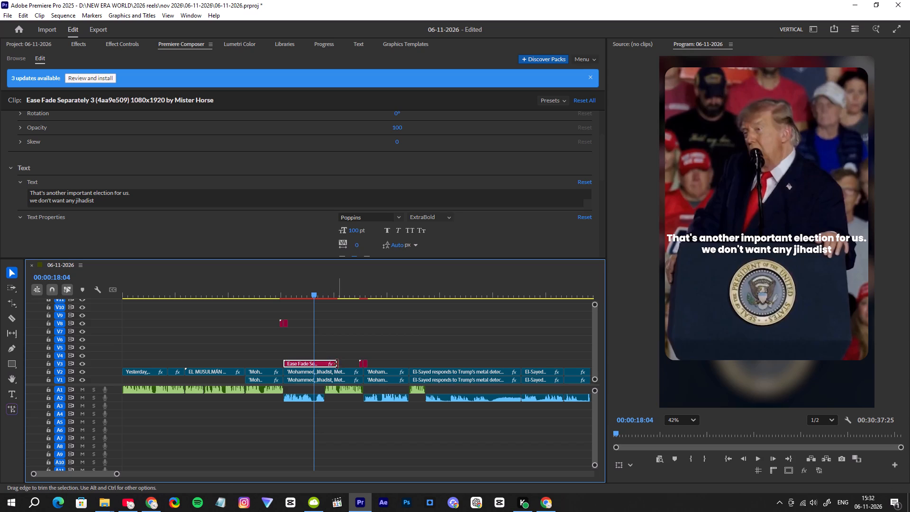
drag(336, 364, 326, 367)
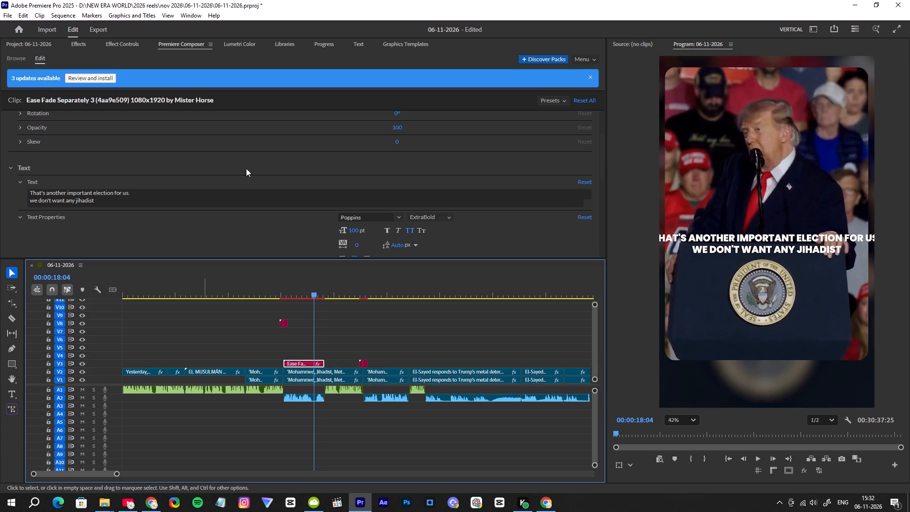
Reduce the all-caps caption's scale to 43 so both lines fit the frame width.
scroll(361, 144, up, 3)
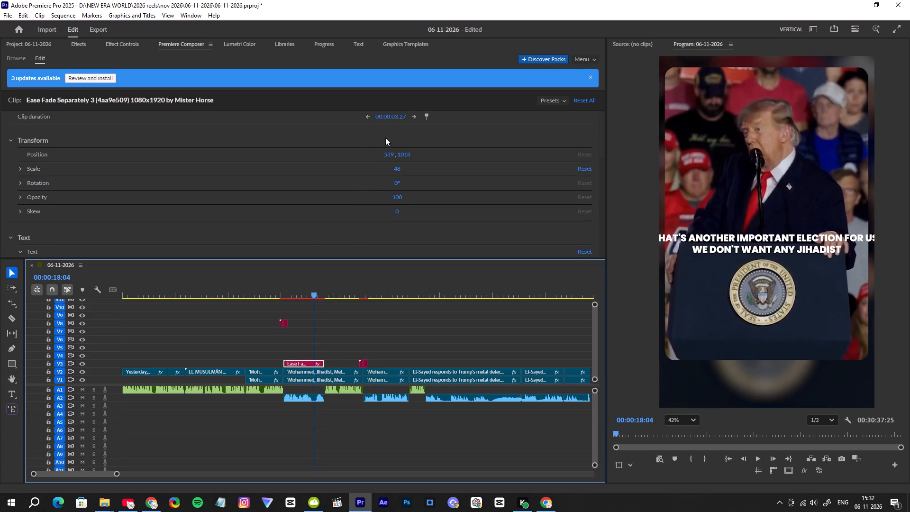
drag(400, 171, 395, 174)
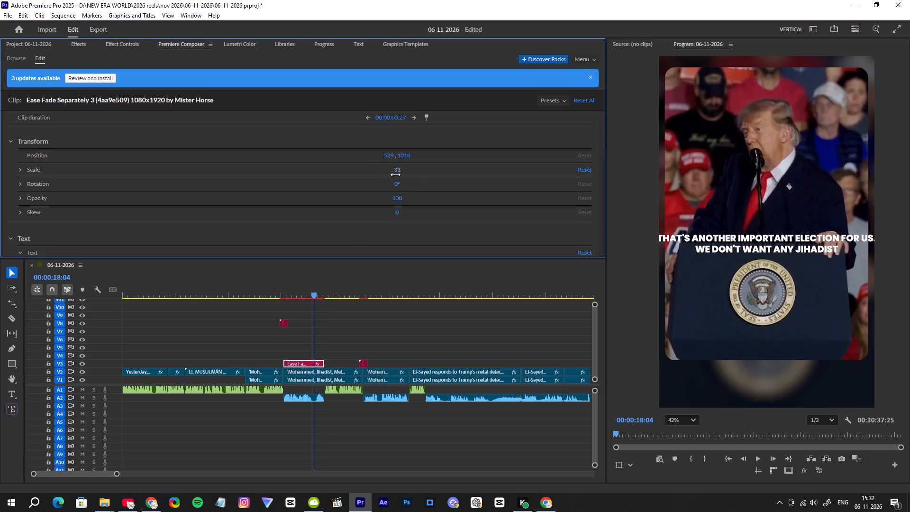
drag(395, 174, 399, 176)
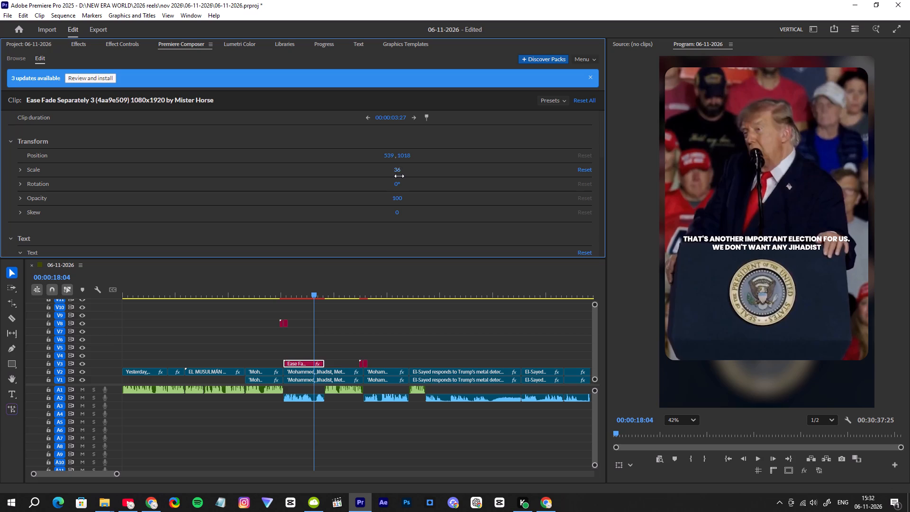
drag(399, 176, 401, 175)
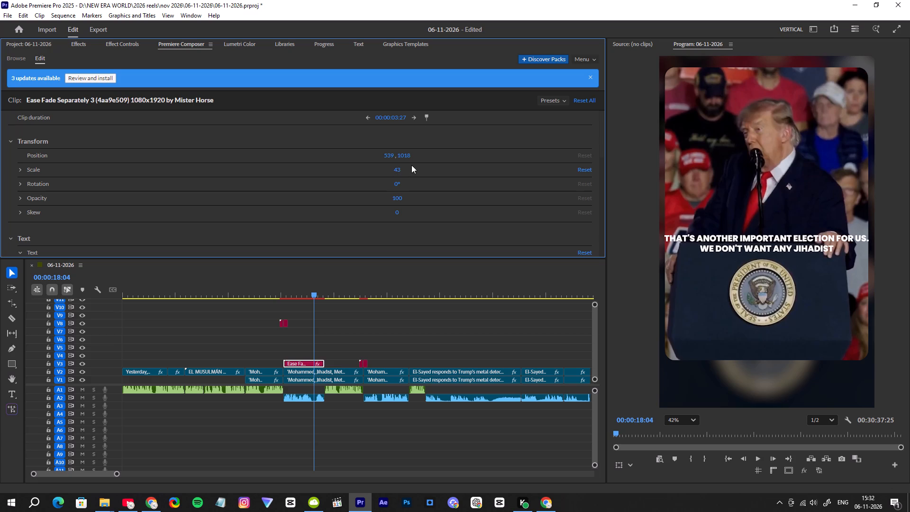
Move the caption down to the bottom of the podium, at vertical position 1502.
drag(407, 158, 651, 184)
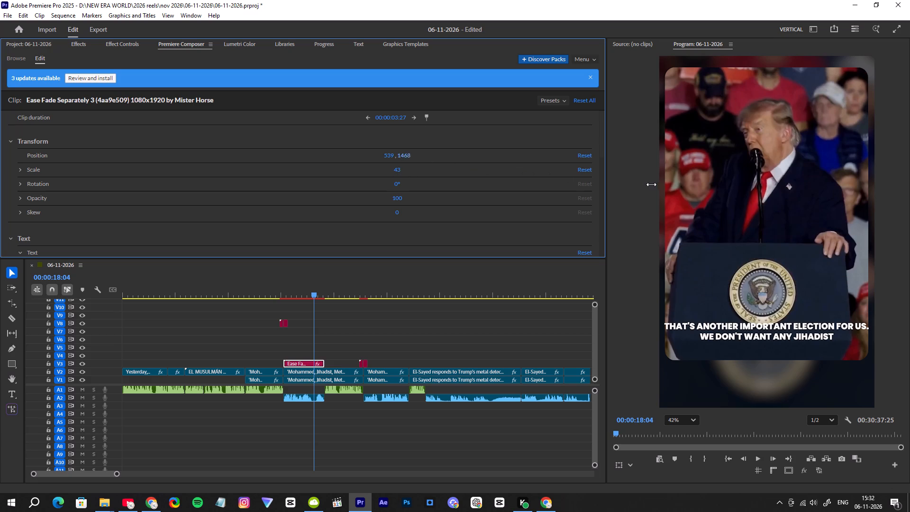
drag(651, 184, 667, 188)
Set the caption's scale to 39.
click(397, 173)
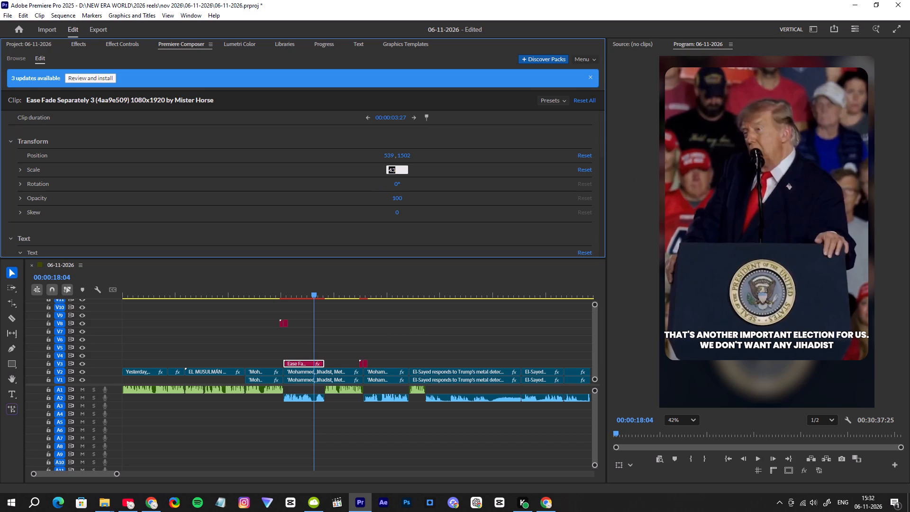
key(Down)
key(Down)
key(Down)
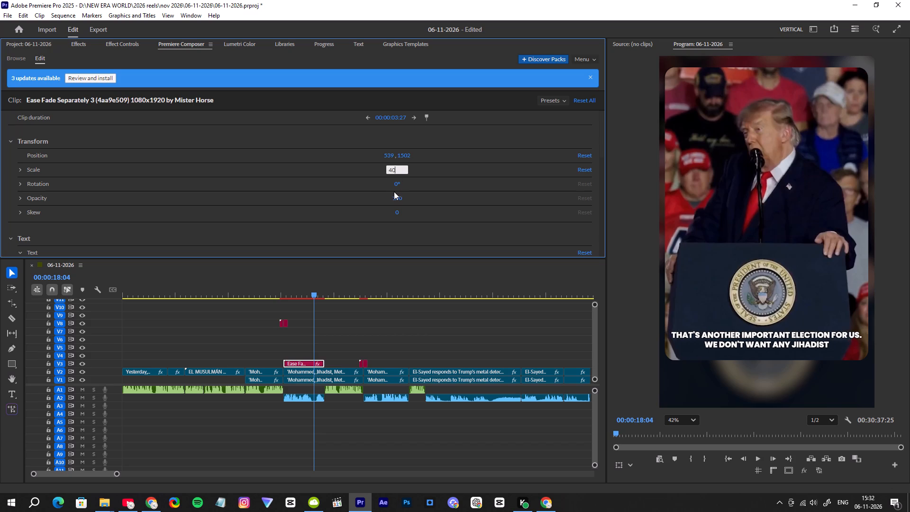
key(Down)
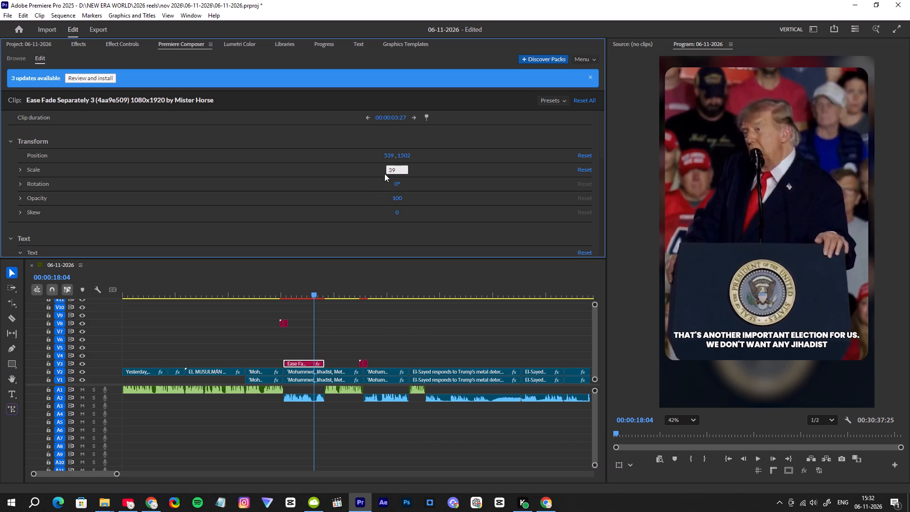
Set the caption's horizontal position to 540.
click(391, 157)
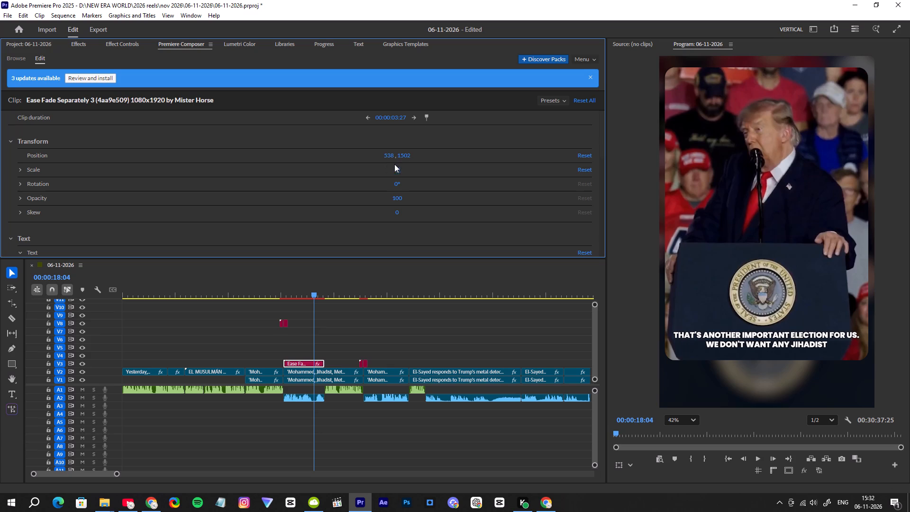
click(392, 157)
text(54)
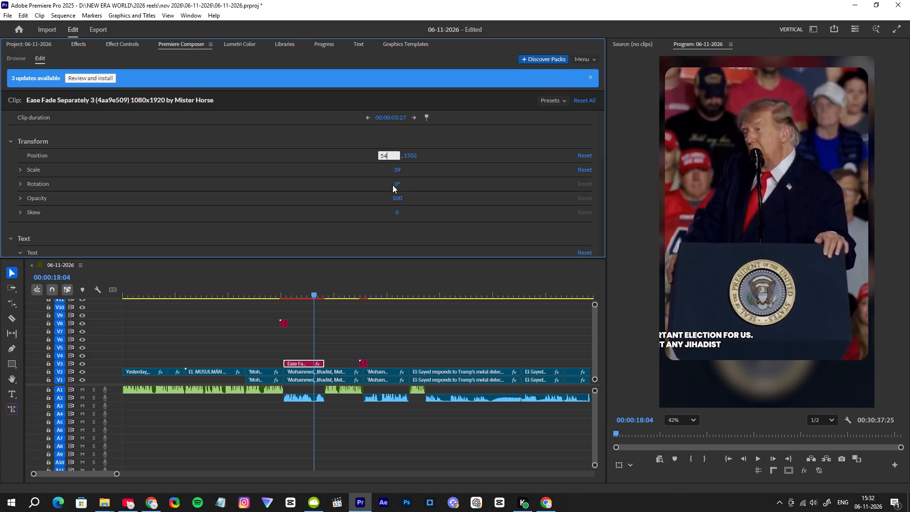
key(0)
click(376, 325)
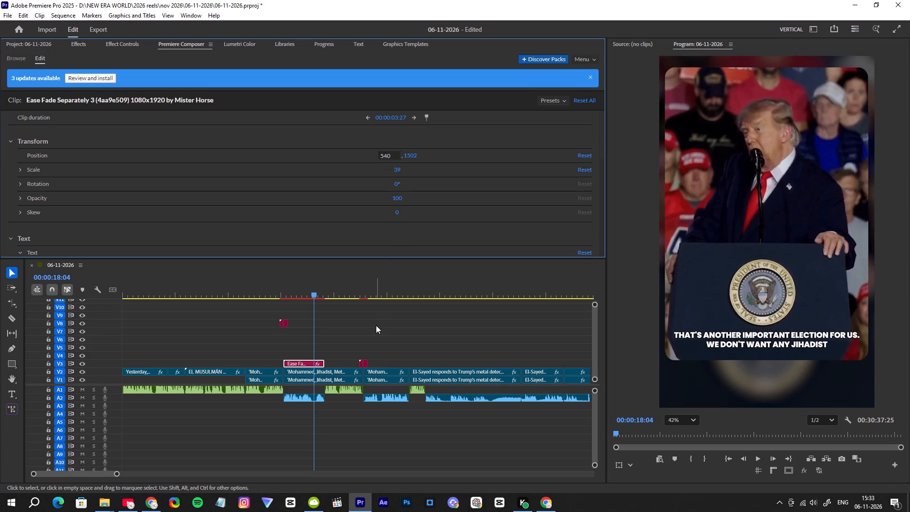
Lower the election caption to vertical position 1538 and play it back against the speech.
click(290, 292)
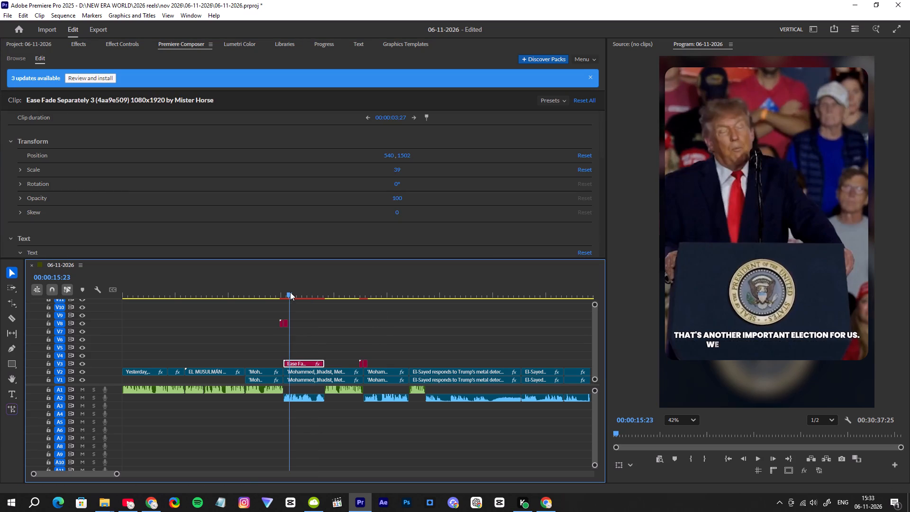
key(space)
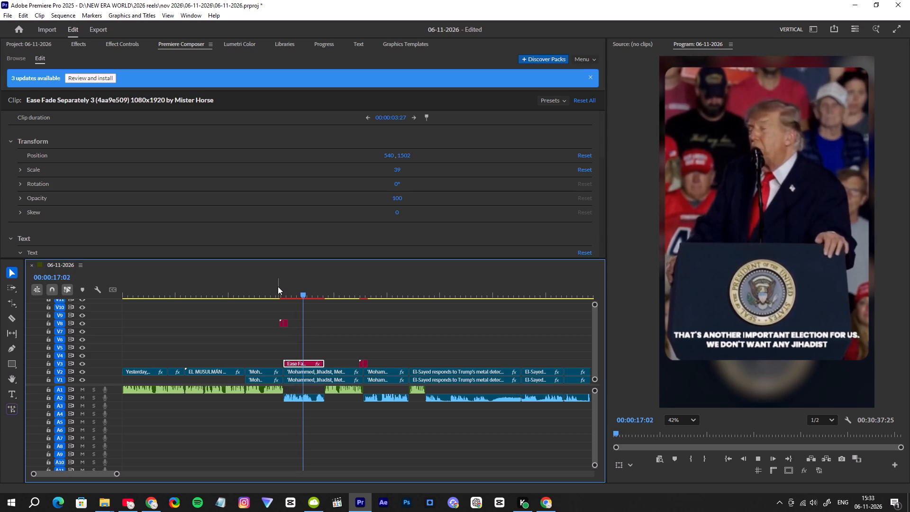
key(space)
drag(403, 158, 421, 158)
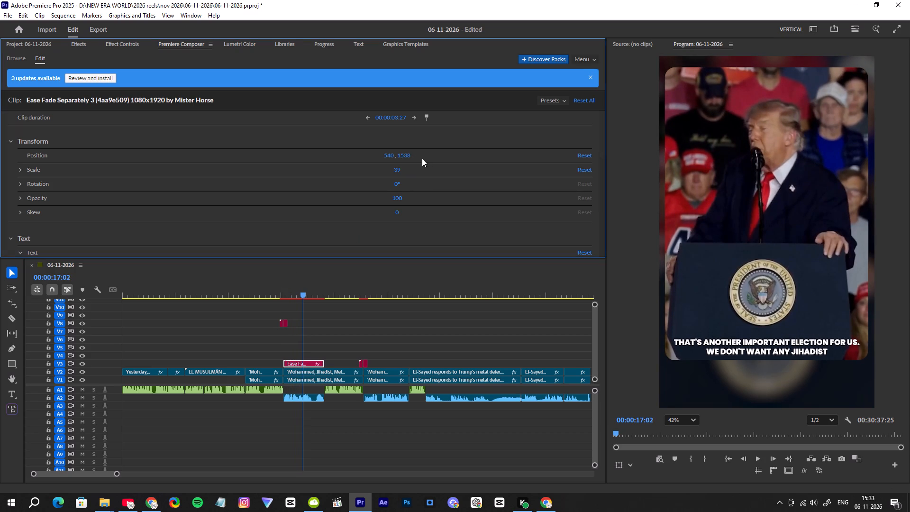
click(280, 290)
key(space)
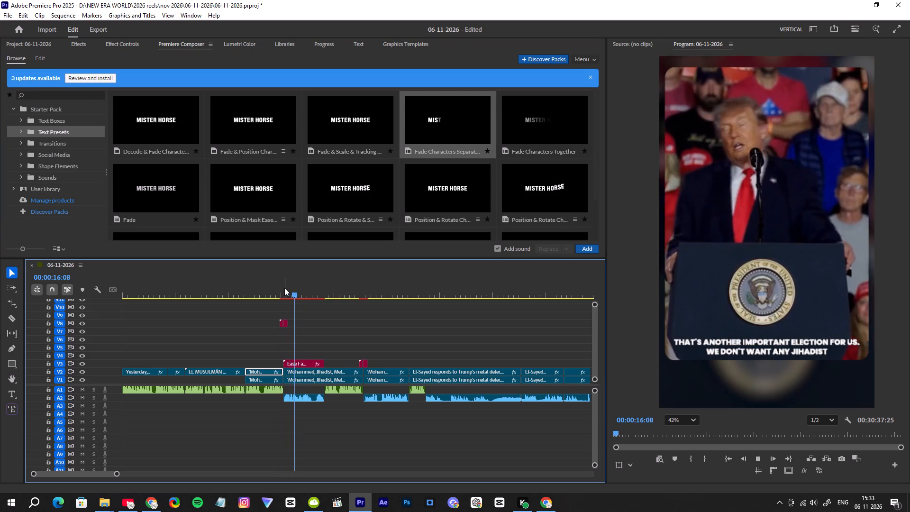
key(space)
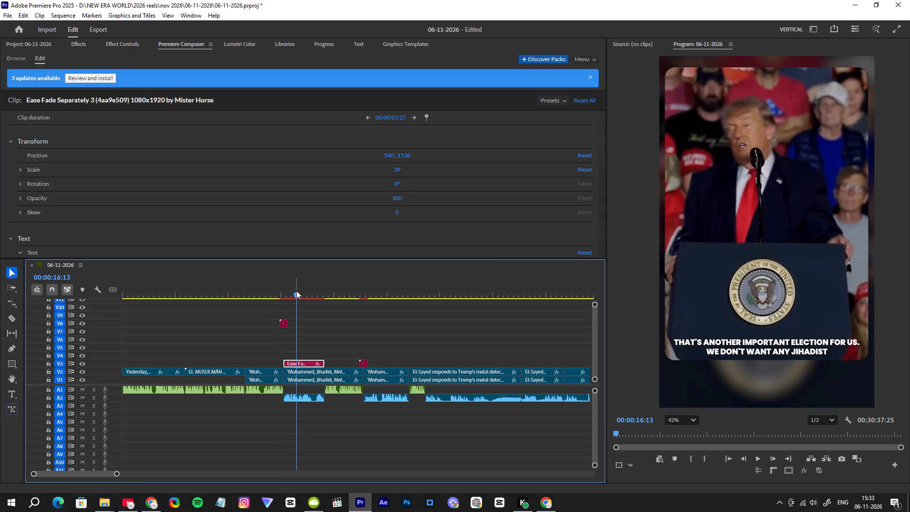
Delete the fading election caption from track V3 and save the project.
drag(327, 347, 309, 361)
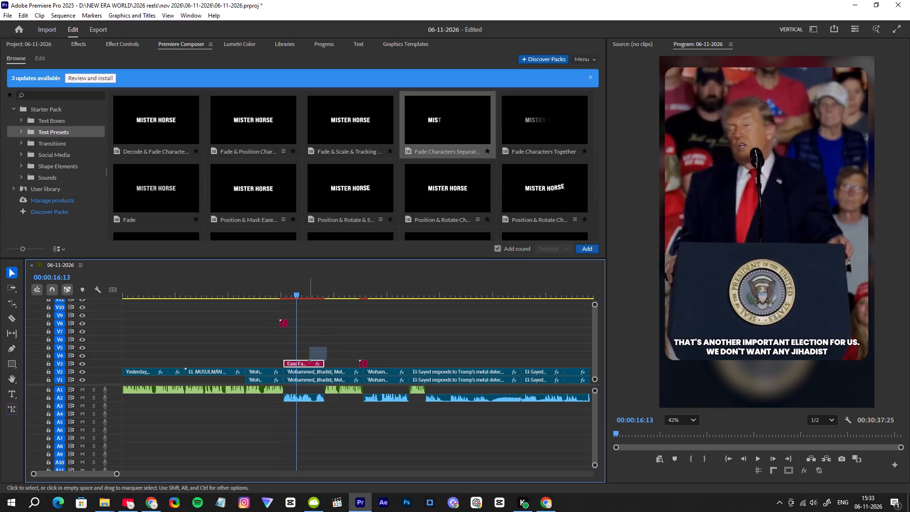
drag(309, 361, 307, 362)
key(Delete)
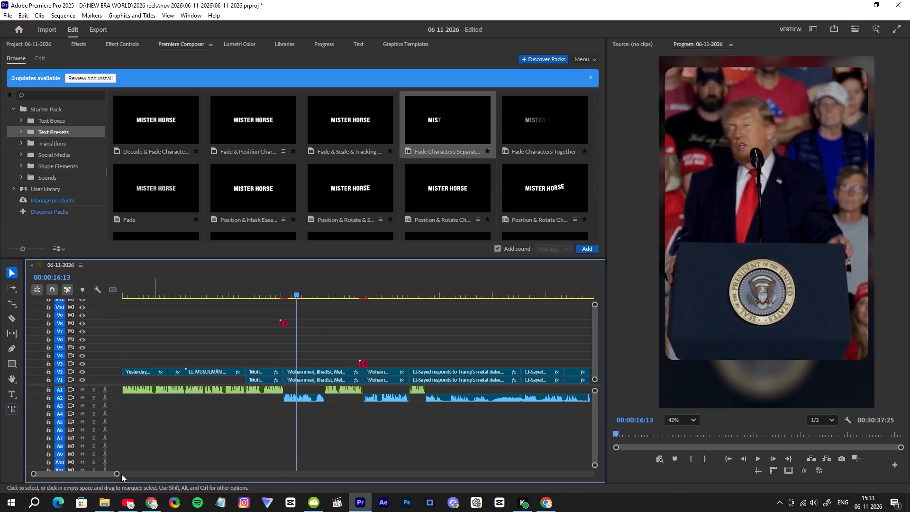
drag(114, 473, 242, 475)
key(ctrl+s)
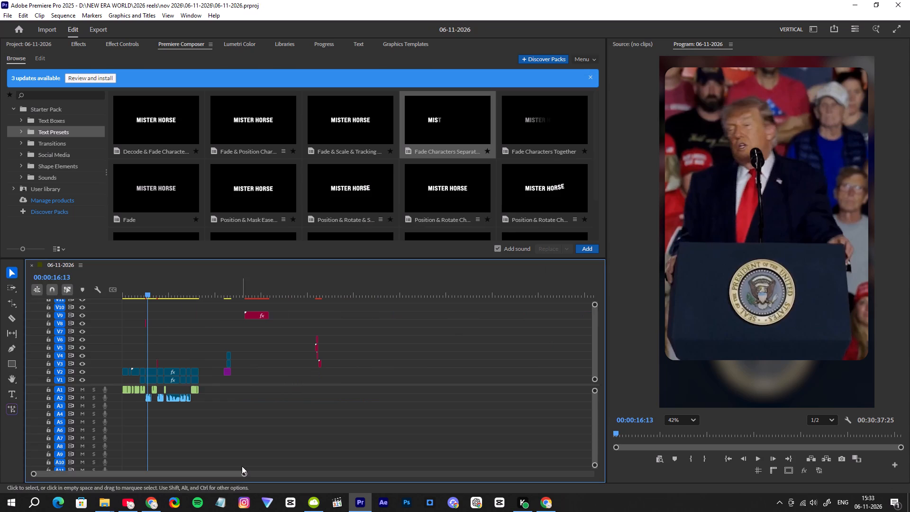
Play back the parked Bouncy captions near 00:02:09, and the reel from the second caption group into the El-Sayed clip.
drag(313, 293, 317, 293)
key(space)
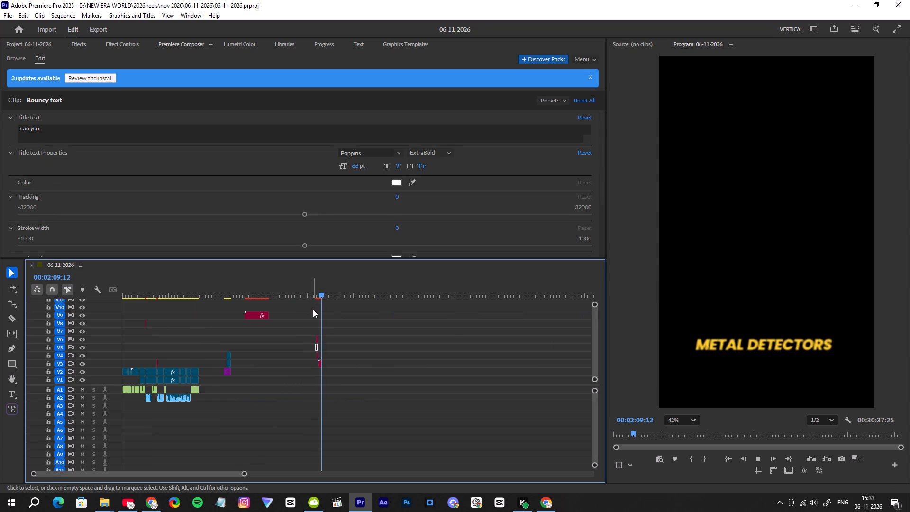
key(space)
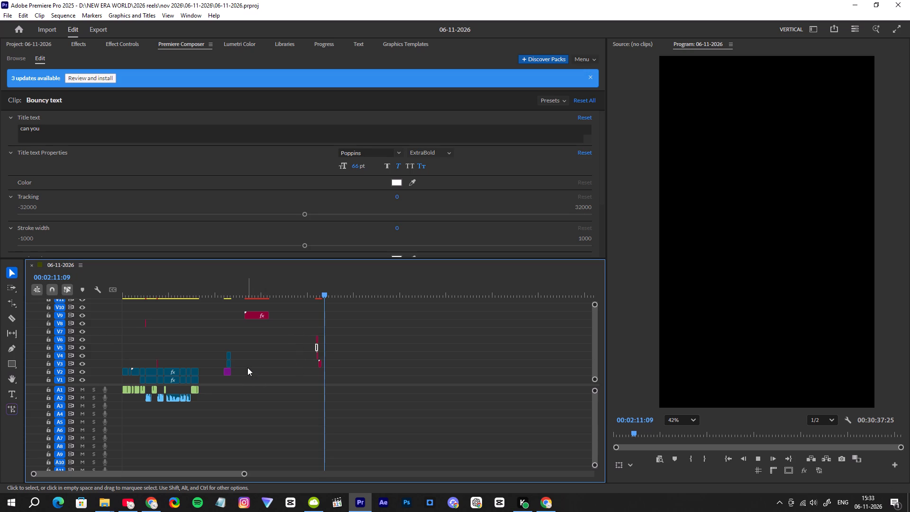
key(ctrl+s)
key(ctrl+s)
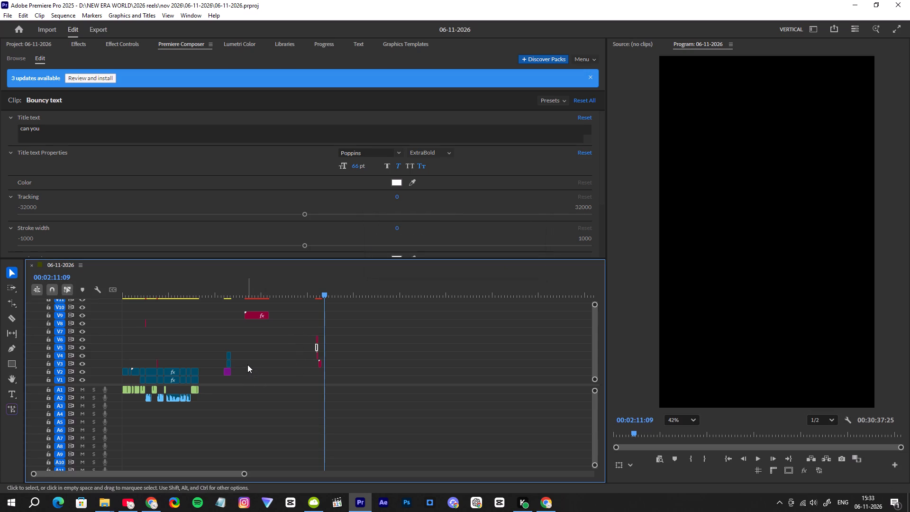
click(158, 295)
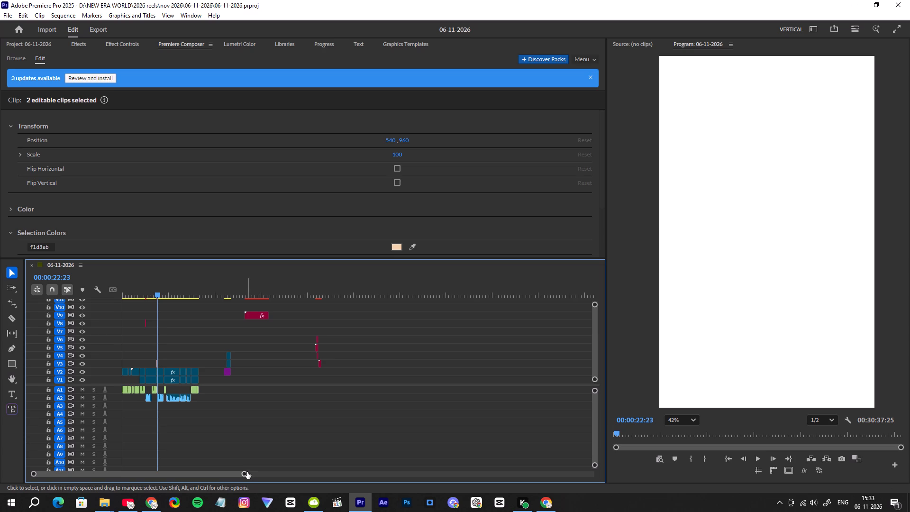
drag(247, 473, 159, 456)
key(space)
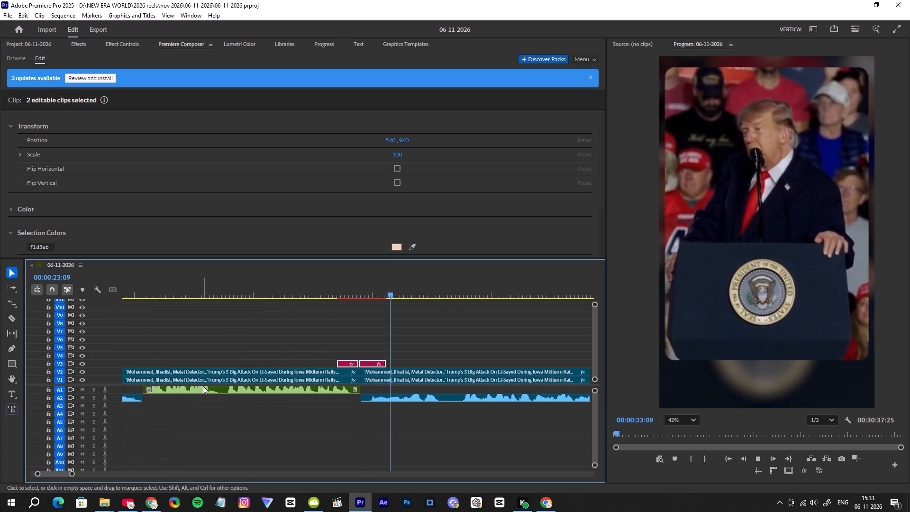
drag(72, 474, 85, 474)
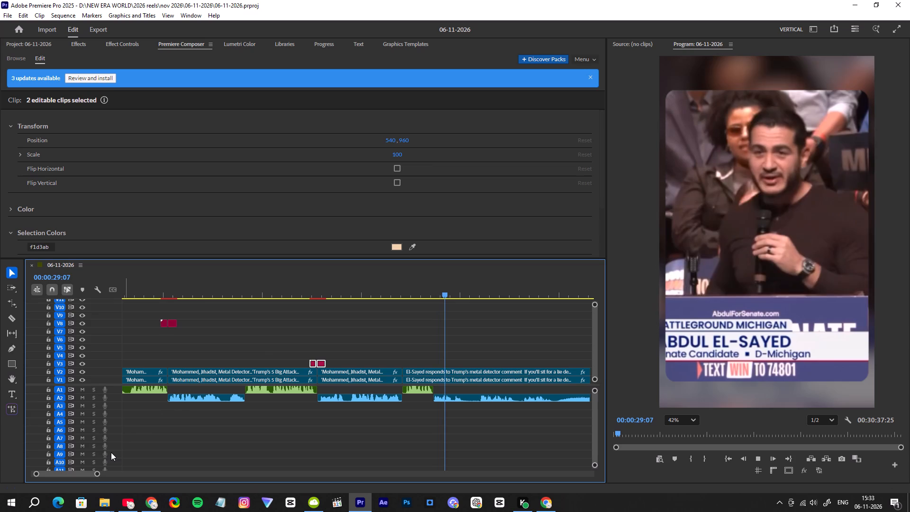
drag(97, 475, 111, 475)
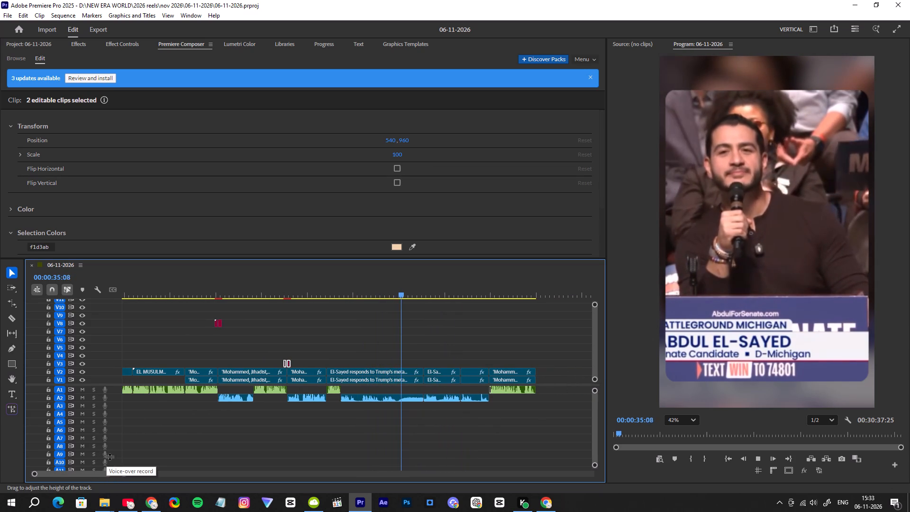
key(space)
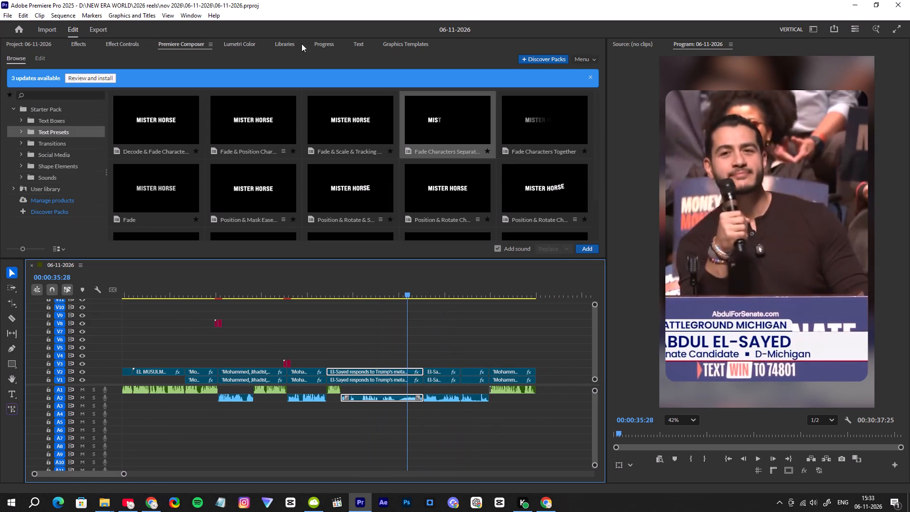
Add the TikTok Style Subtitles graphics template on V3 at the start of the first El-Sayed clip and preview it.
click(404, 44)
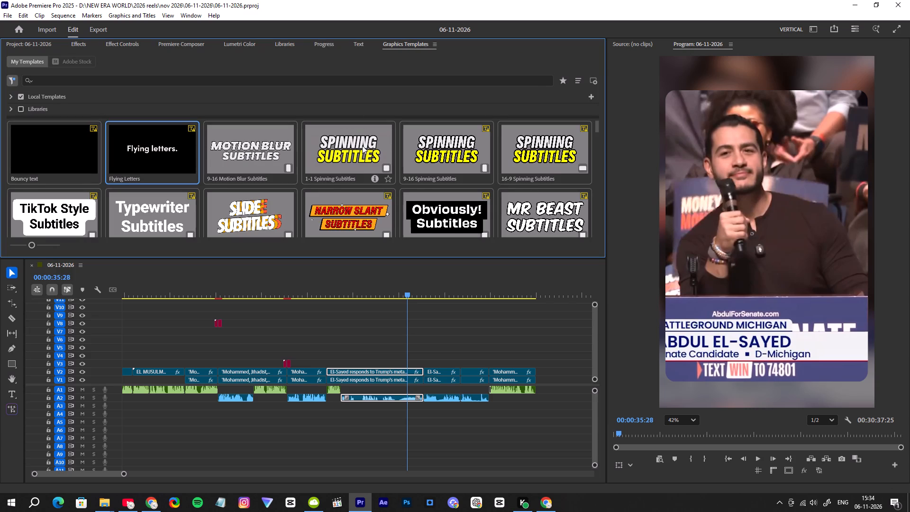
scroll(362, 146, down, 2)
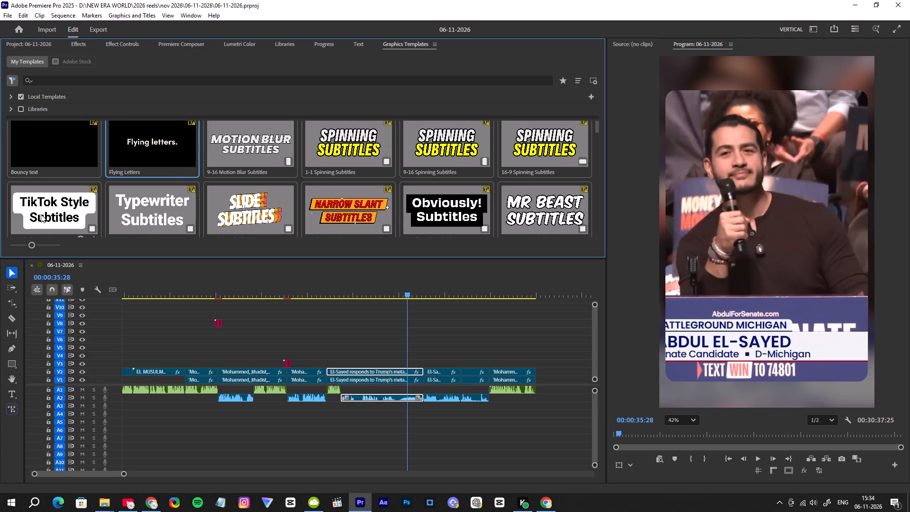
click(41, 214)
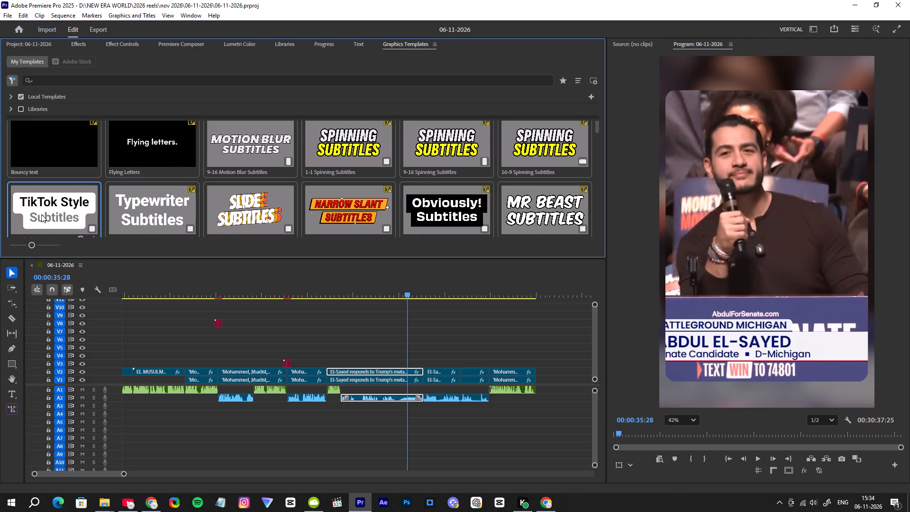
drag(41, 214, 328, 367)
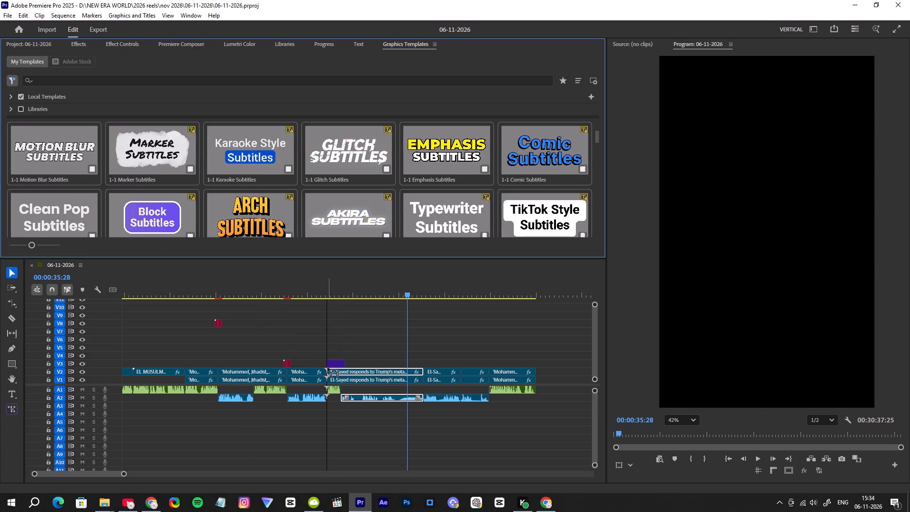
drag(328, 367, 329, 367)
click(329, 292)
key(space)
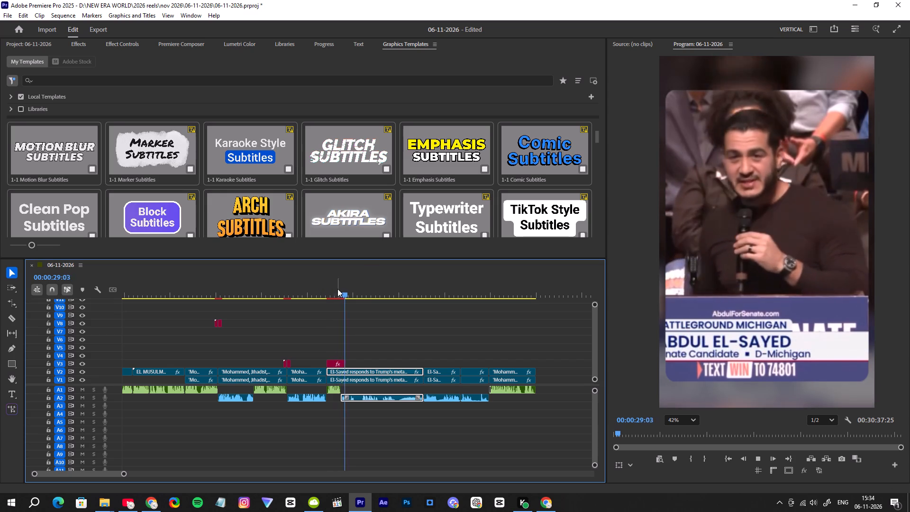
key(space)
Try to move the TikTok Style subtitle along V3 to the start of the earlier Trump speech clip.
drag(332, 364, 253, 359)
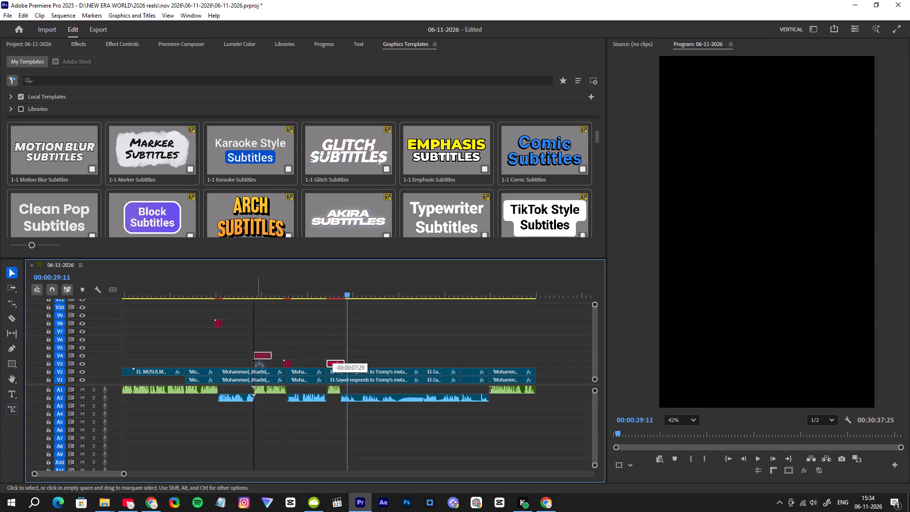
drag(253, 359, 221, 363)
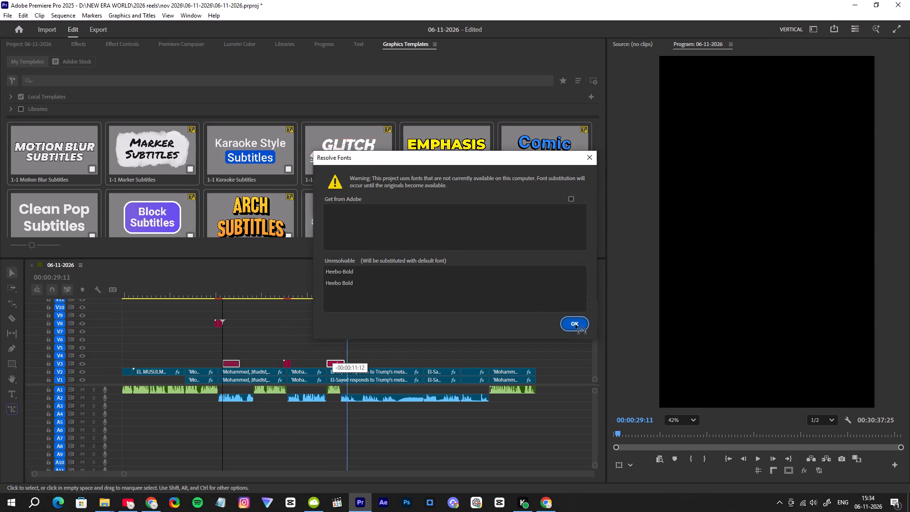
Dismiss the Resolve Fonts warning, accepting the default font substitution for Heebo Bold.
click(575, 325)
click(591, 155)
click(585, 158)
key(v)
click(312, 318)
double_click(285, 325)
click(855, 0)
click(741, 386)
drag(741, 383, 743, 377)
right_click(743, 374)
right_click(739, 361)
right_drag(434, 434, 394, 448)
click(394, 448)
key(ctrl+s)
key(ctrl+s)
key(ctrl+s)
key(Return)
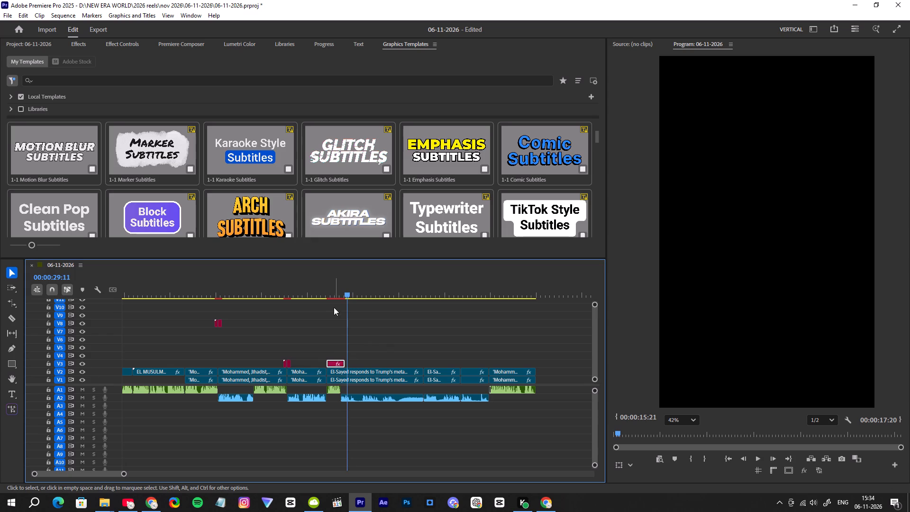
Move the TikTok Style subtitle on V3 to the start of the "Mohammed, Jihadist" Trump clip, preview it and select it.
click(324, 293)
key(space)
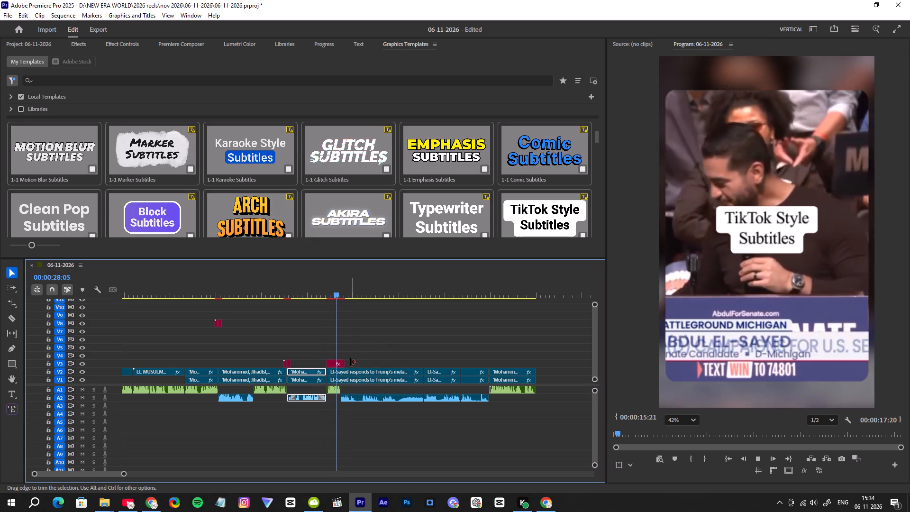
key(space)
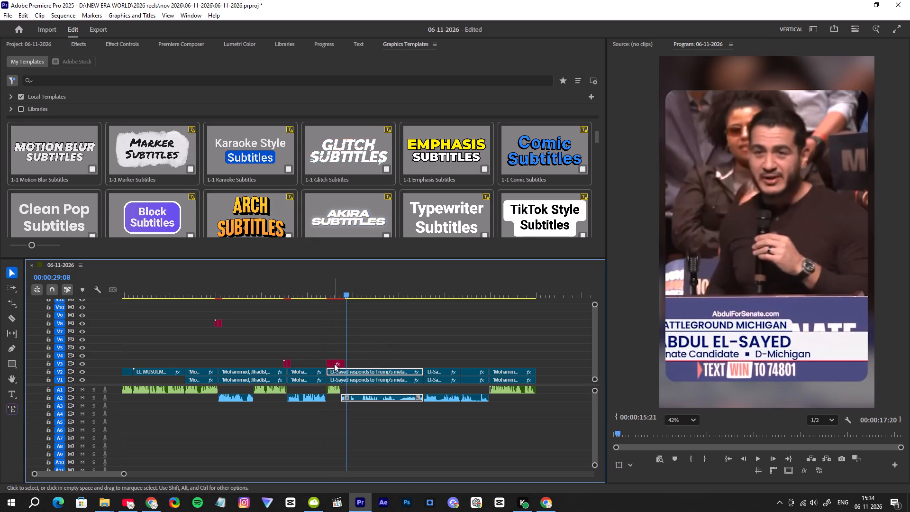
drag(334, 364, 225, 365)
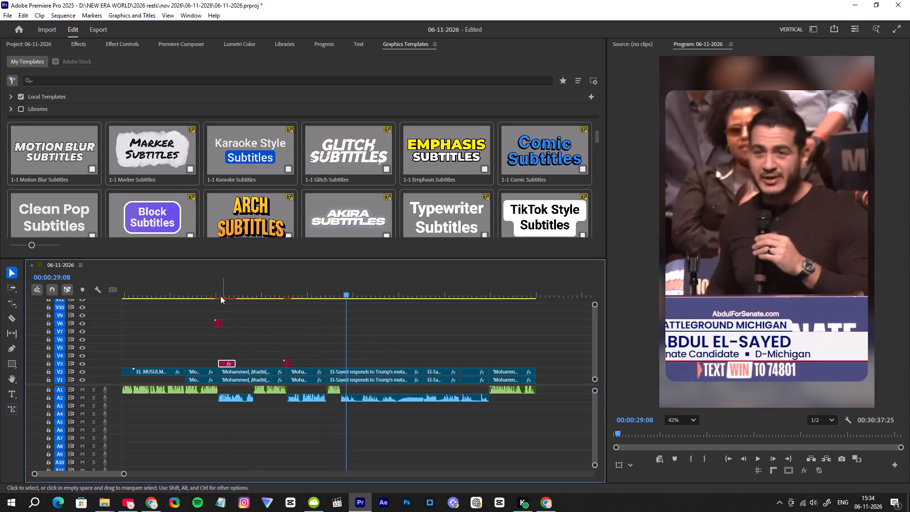
click(218, 287)
key(space)
key(space)
click(224, 361)
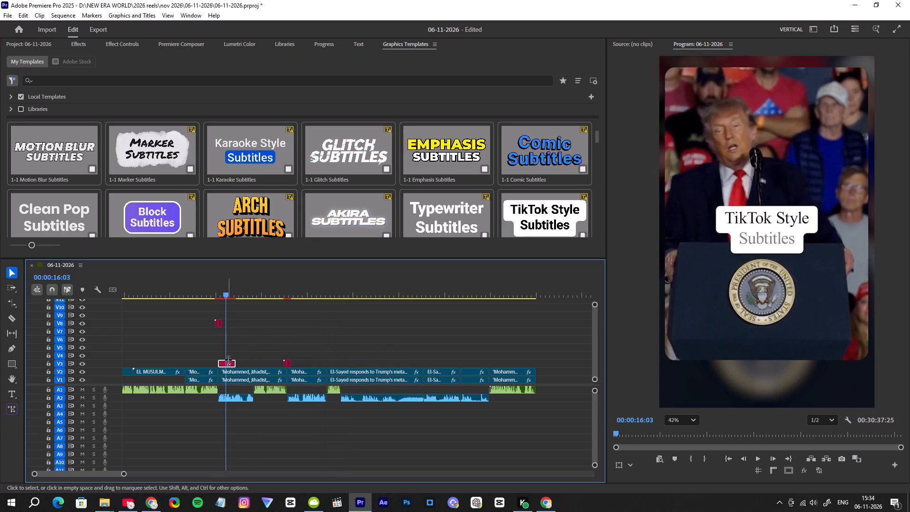
Replace the TikTok Style subtitle's text with the copied lines "That's another important election for us. we don't want any jihadist" and preview it.
click(81, 44)
click(108, 46)
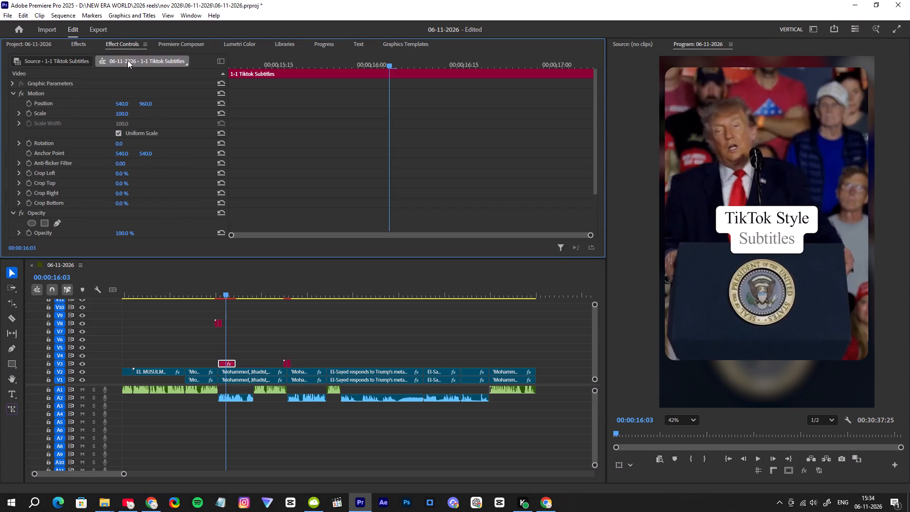
click(167, 47)
drag(49, 154, 44, 153)
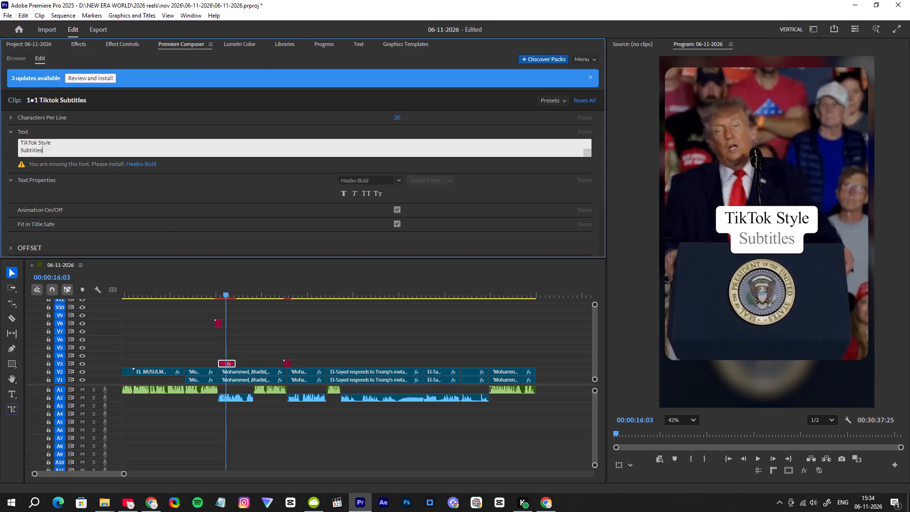
drag(44, 153, 1, 136)
key(ctrl+v)
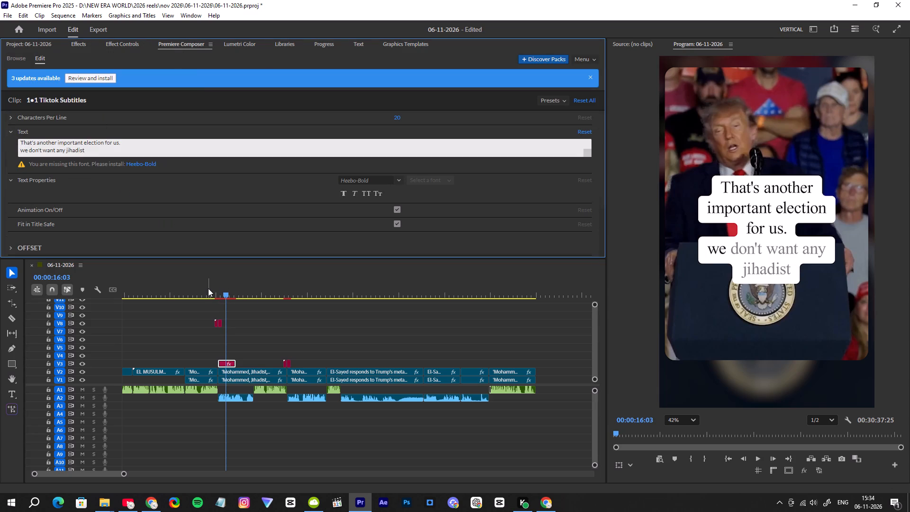
click(218, 292)
key(space)
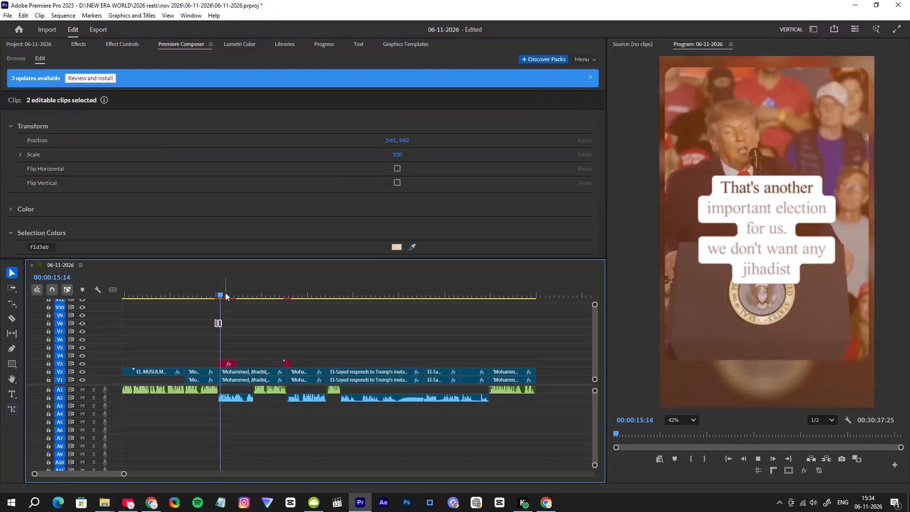
key(space)
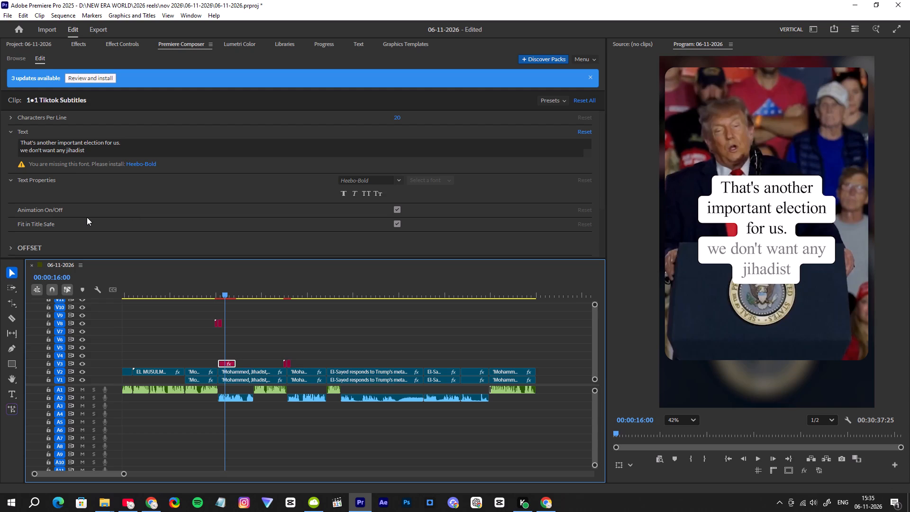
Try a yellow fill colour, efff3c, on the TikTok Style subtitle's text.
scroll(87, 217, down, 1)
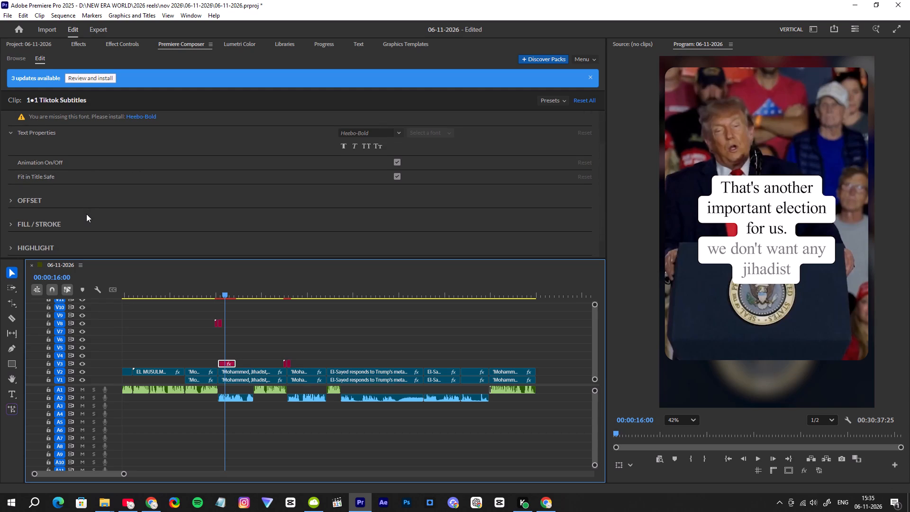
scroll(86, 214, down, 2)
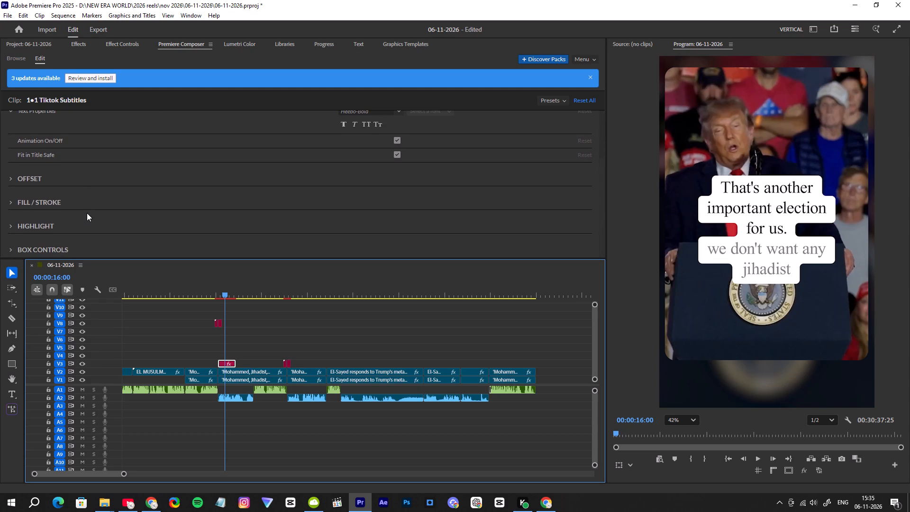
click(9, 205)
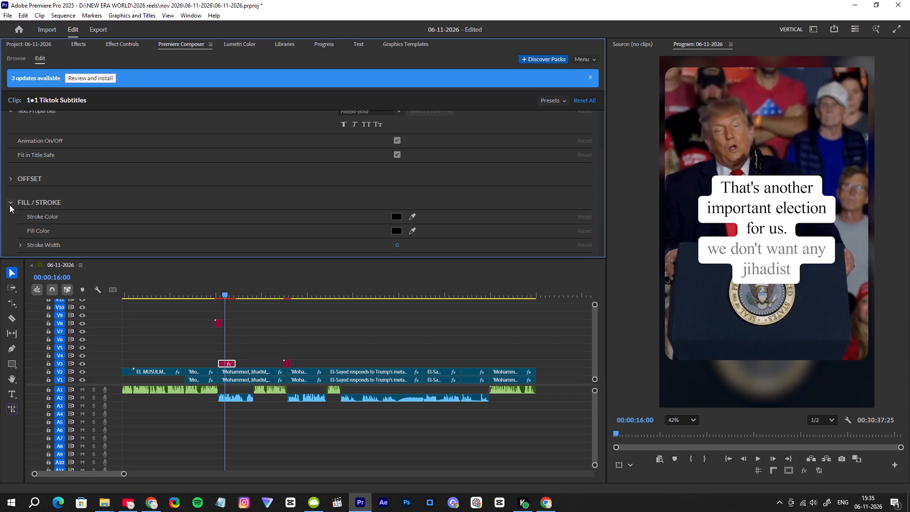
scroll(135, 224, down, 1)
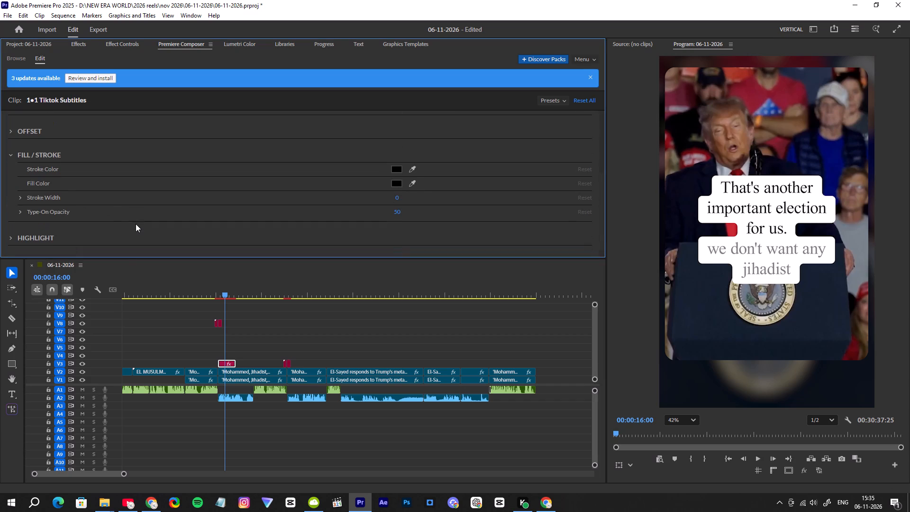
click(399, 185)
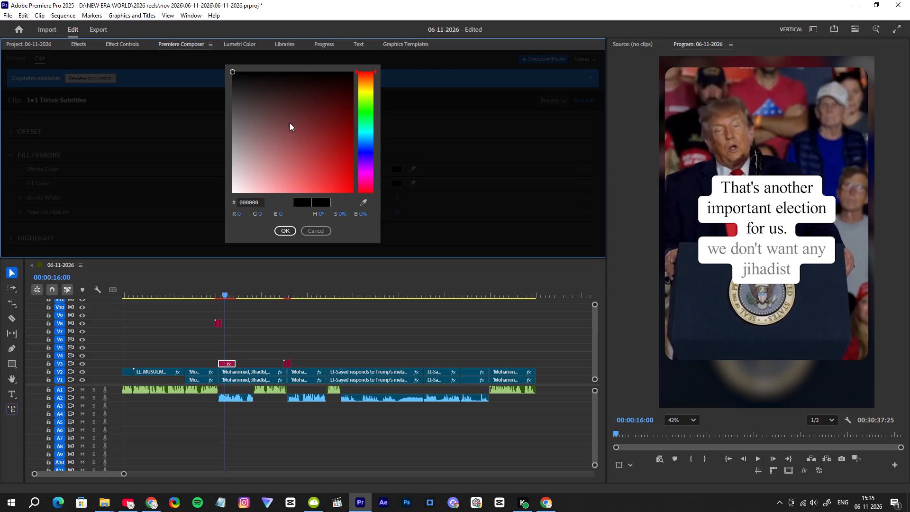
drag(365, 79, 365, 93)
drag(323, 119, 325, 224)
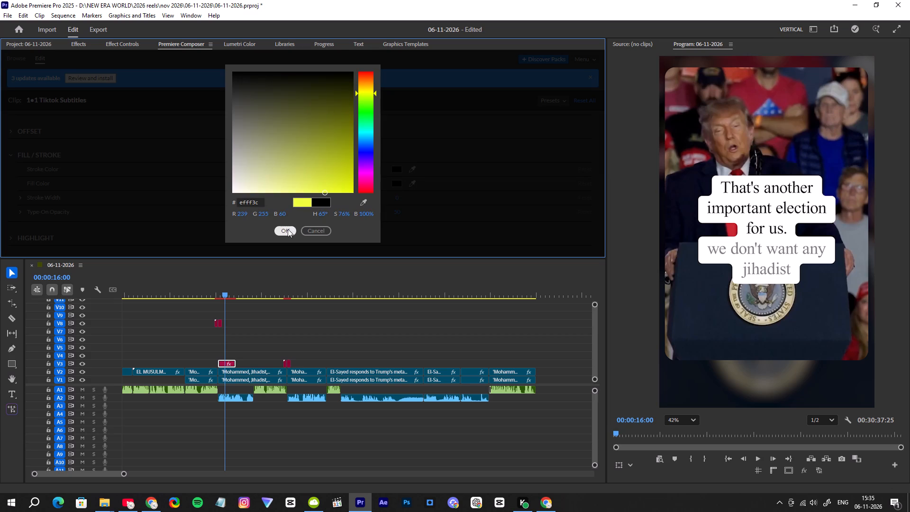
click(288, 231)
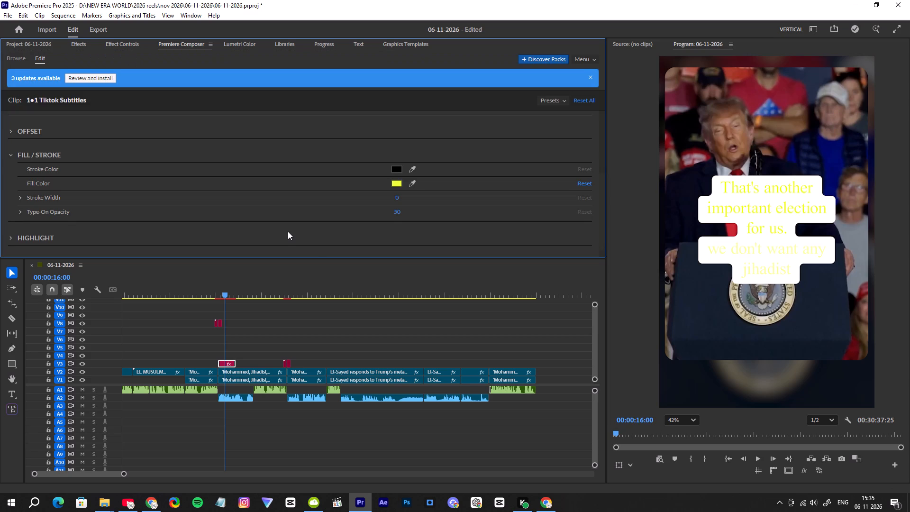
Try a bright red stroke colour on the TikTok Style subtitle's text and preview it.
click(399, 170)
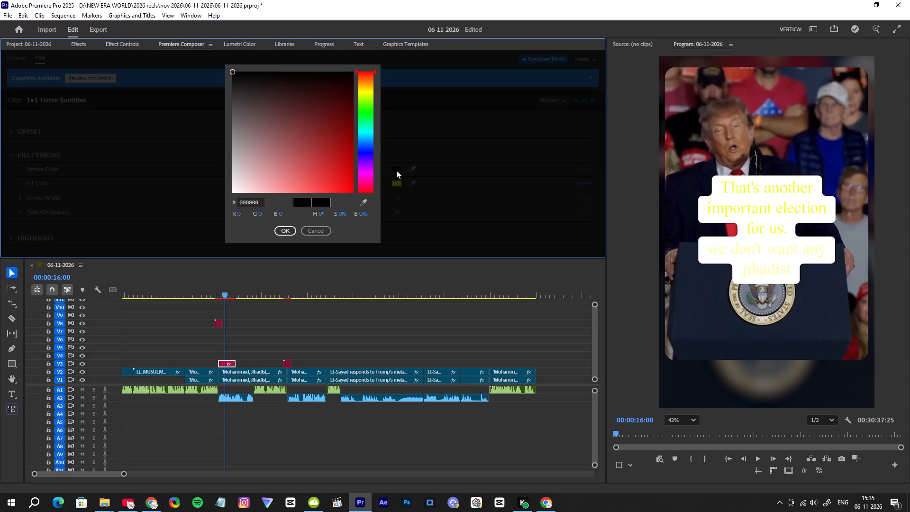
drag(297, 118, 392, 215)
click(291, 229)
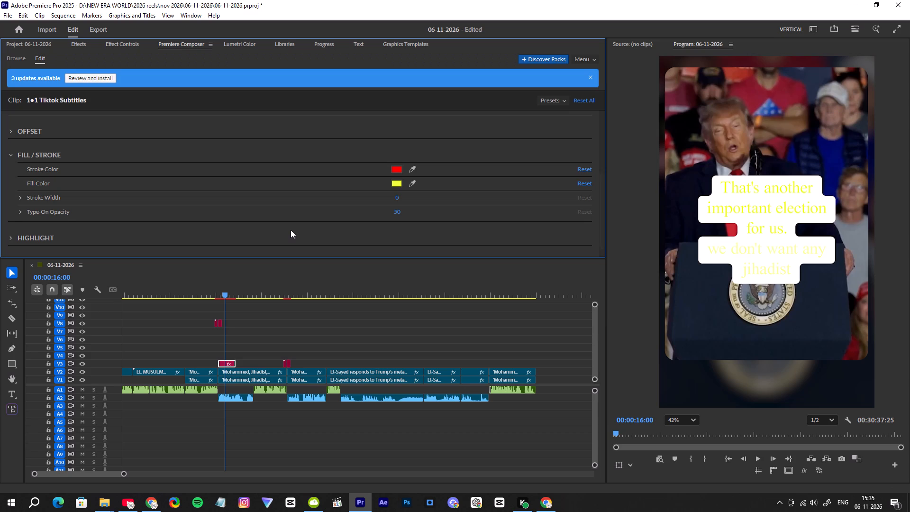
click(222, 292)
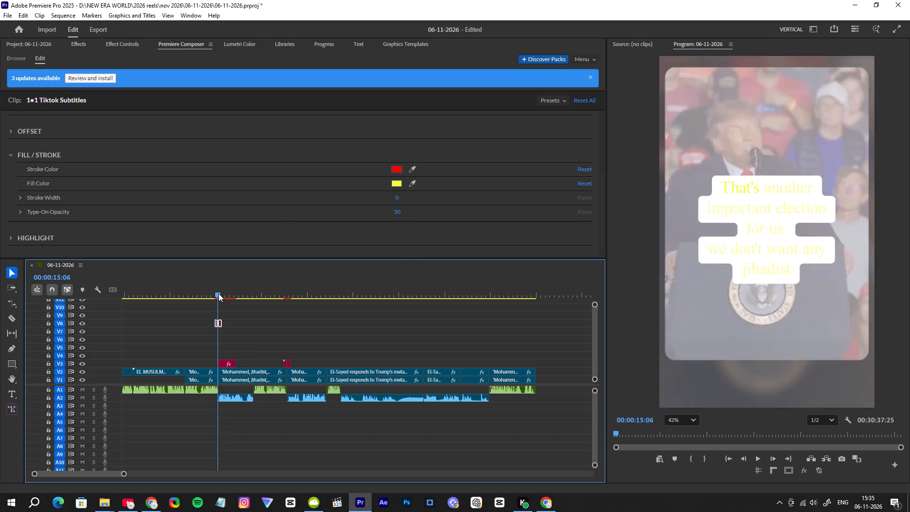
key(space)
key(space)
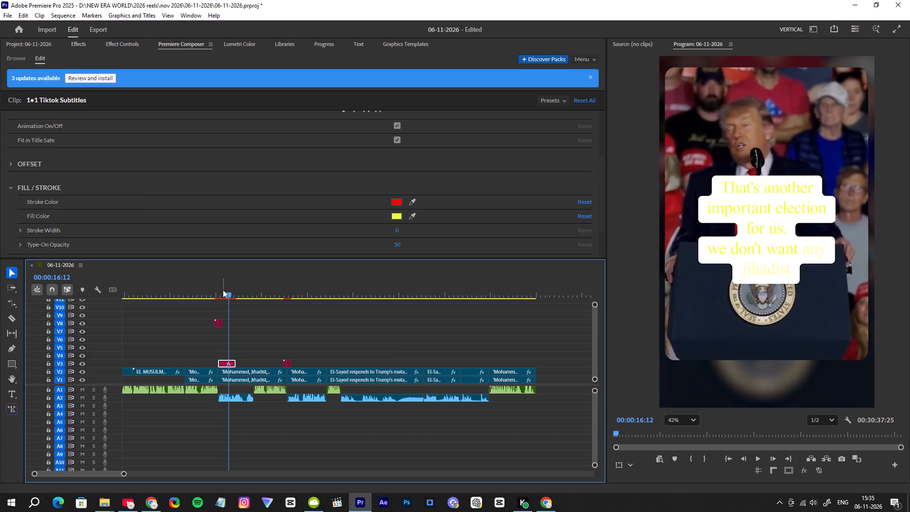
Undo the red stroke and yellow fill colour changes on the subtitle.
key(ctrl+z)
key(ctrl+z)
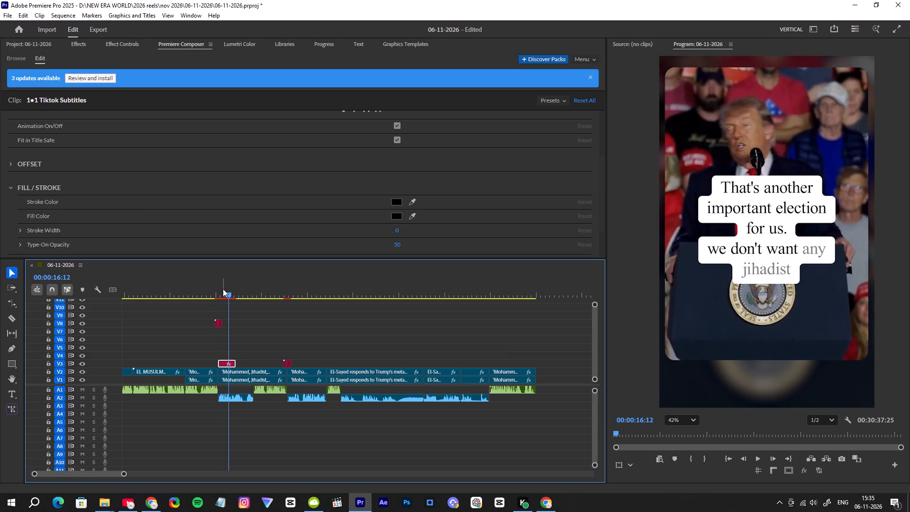
Set the TikTok Style subtitle's Type-On Opacity to 77 and preview the text animation.
scroll(234, 207, down, 3)
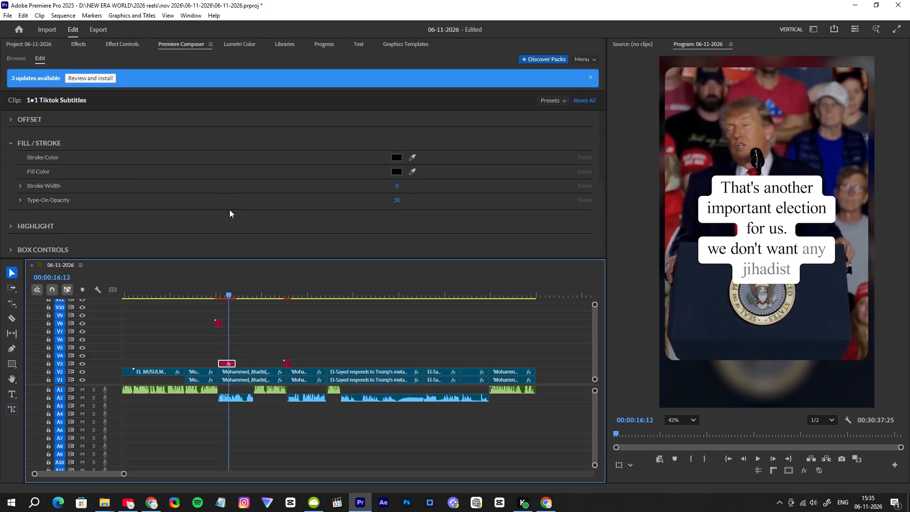
scroll(227, 210, down, 2)
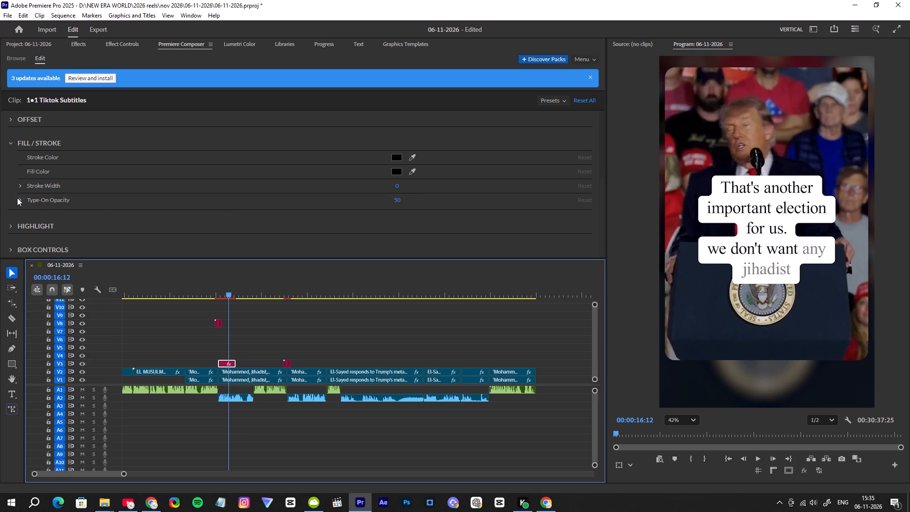
click(19, 198)
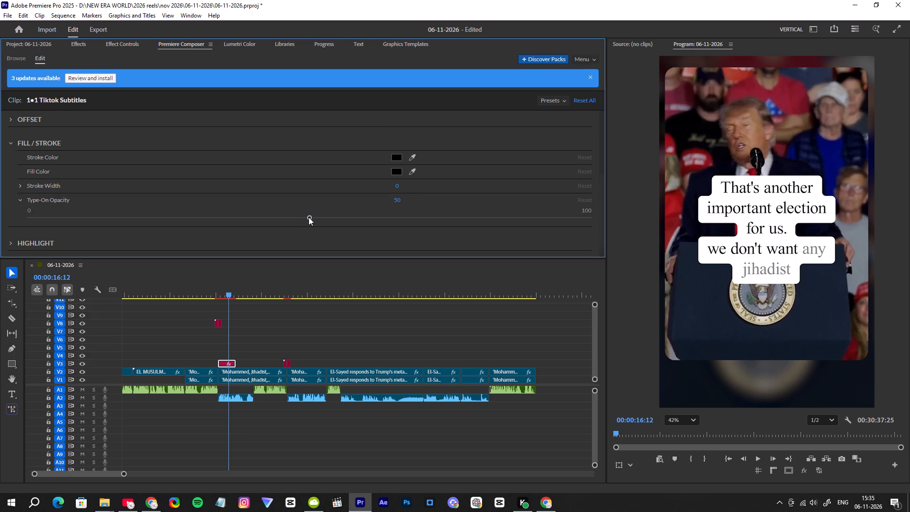
drag(309, 217, 457, 220)
drag(230, 284, 218, 291)
key(space)
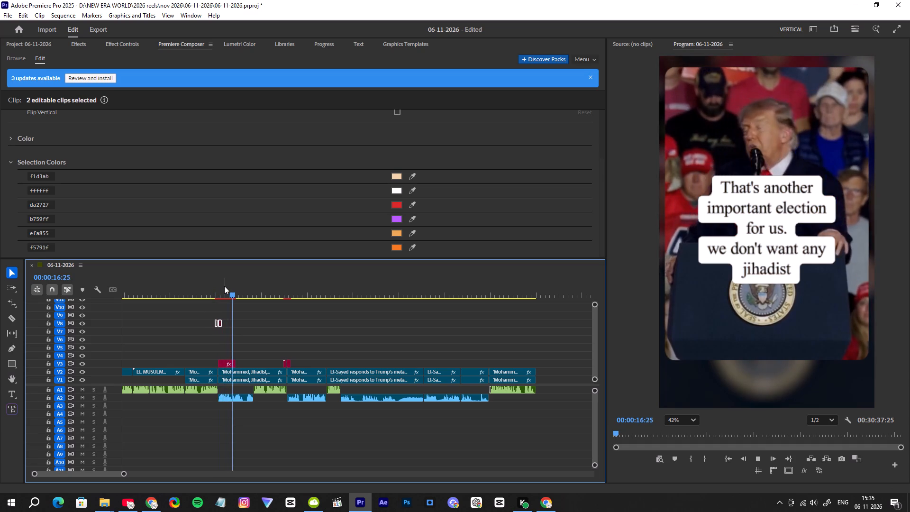
key(space)
Lengthen the TikTok Style subtitle on V3 to end with Trump's speech audio at about 00:00:19:02, and preview it.
drag(235, 292, 230, 300)
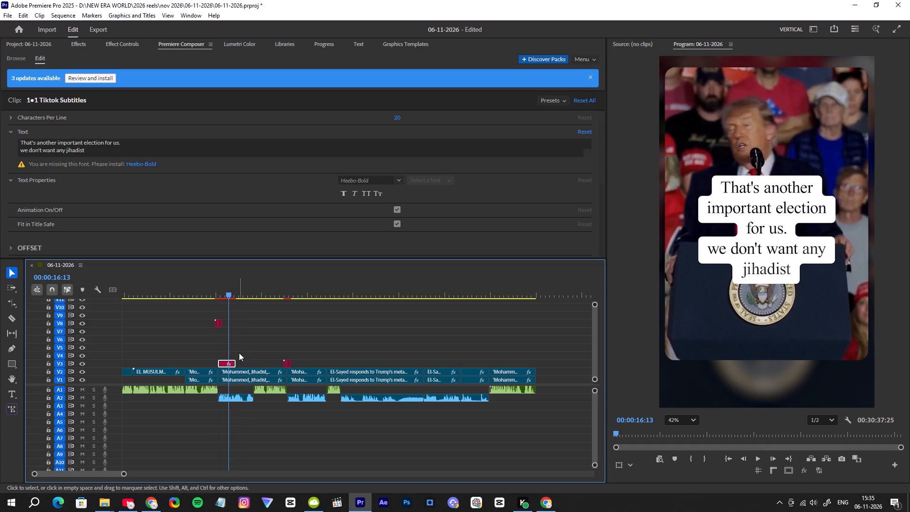
drag(237, 362, 261, 365)
key(space)
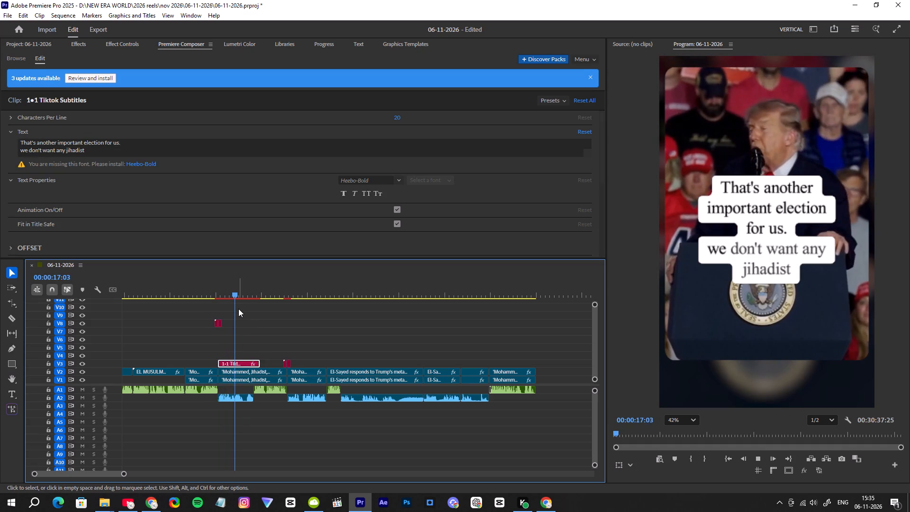
key(space)
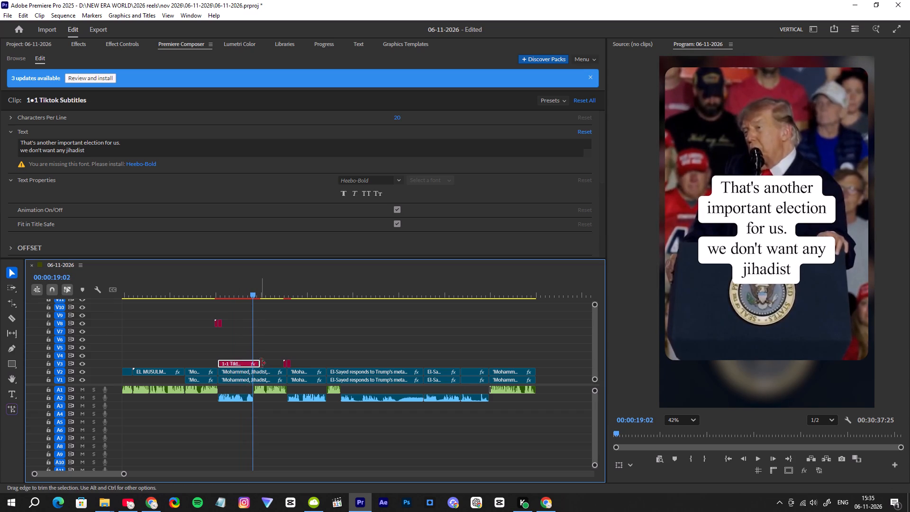
drag(261, 363, 255, 364)
drag(230, 293, 218, 296)
key(space)
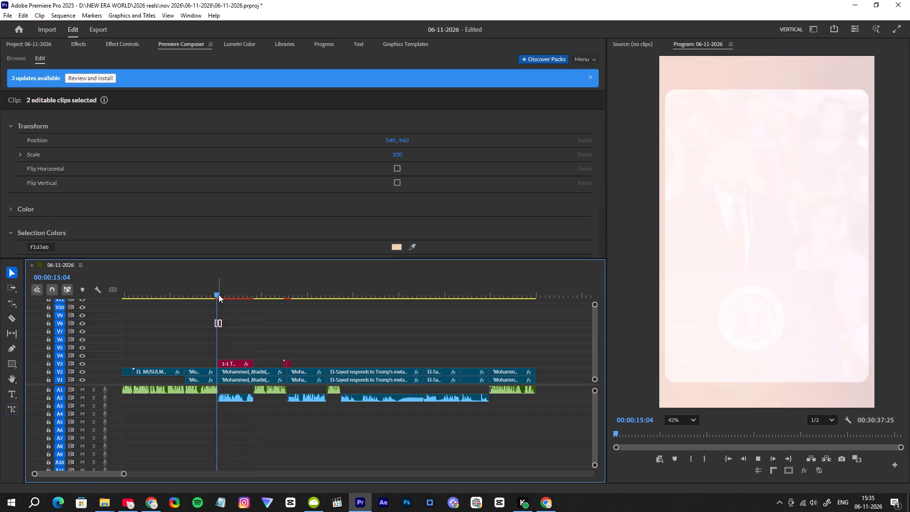
key(space)
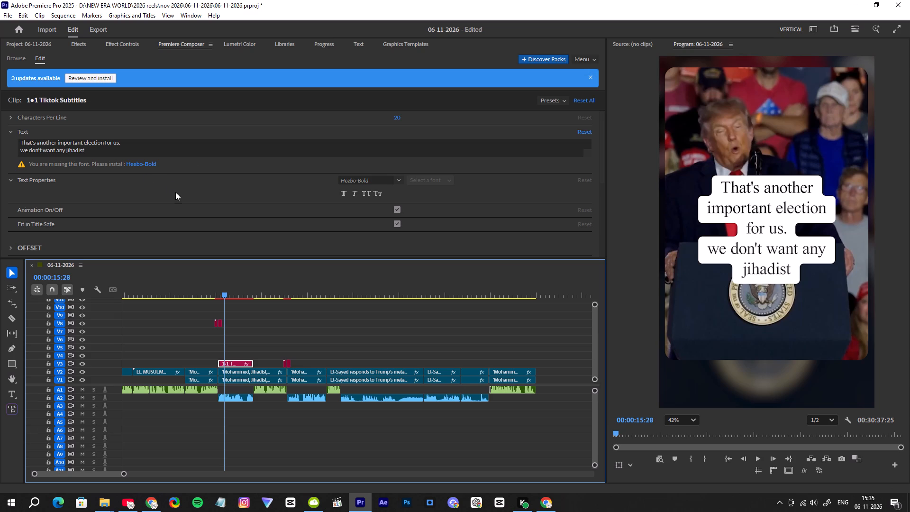
Set the TikTok Style subtitle's Characters Per Line to 59 and preview its timing against the speech.
scroll(178, 194, up, 3)
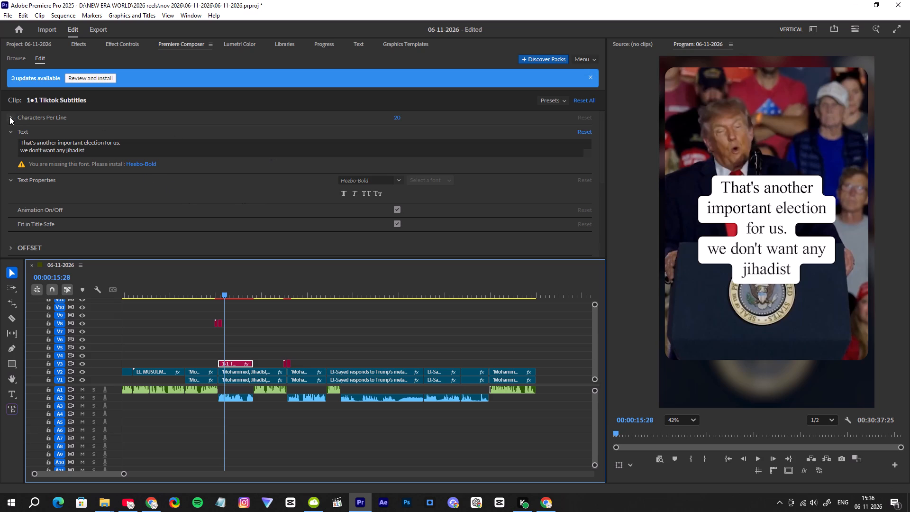
click(9, 117)
drag(134, 135, 148, 137)
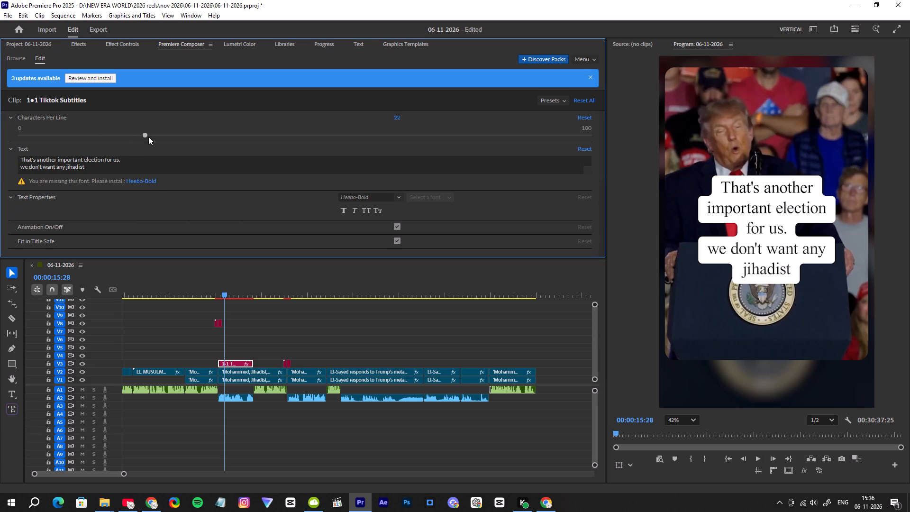
drag(148, 137, 180, 137)
drag(183, 135, 206, 137)
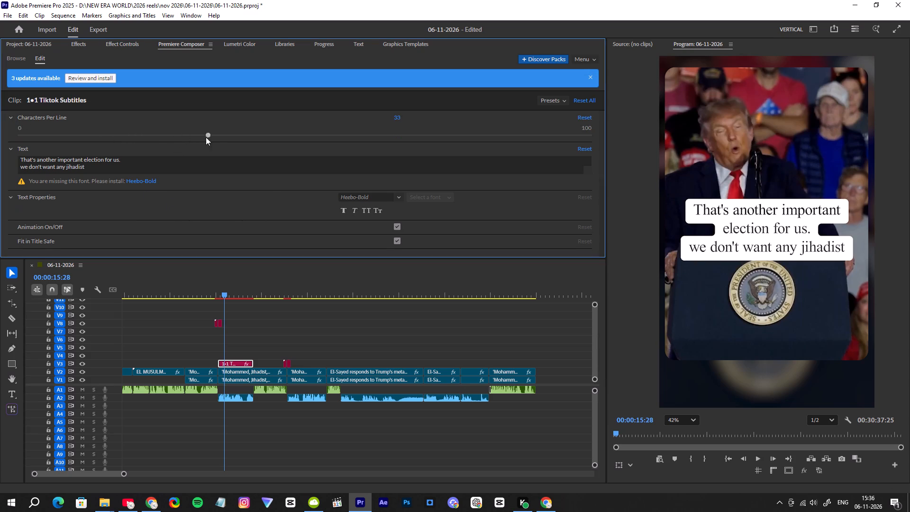
drag(206, 137, 352, 144)
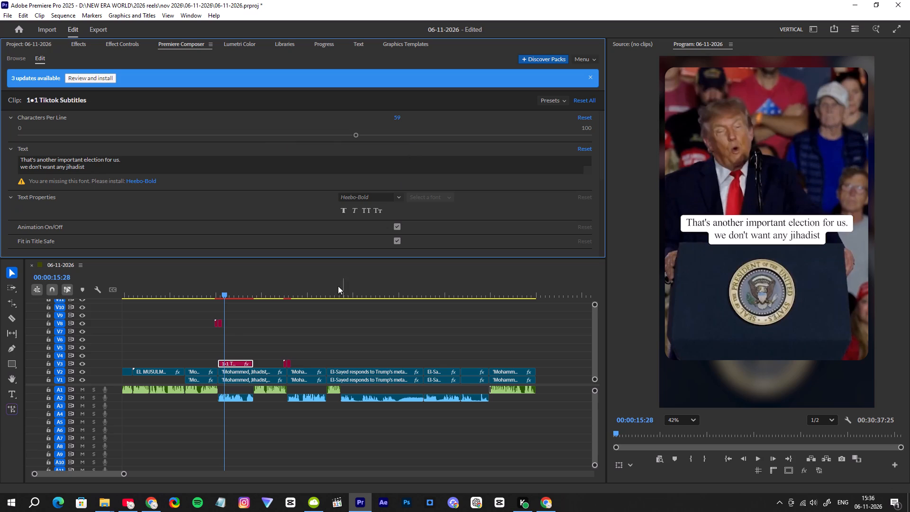
click(240, 334)
click(219, 292)
key(space)
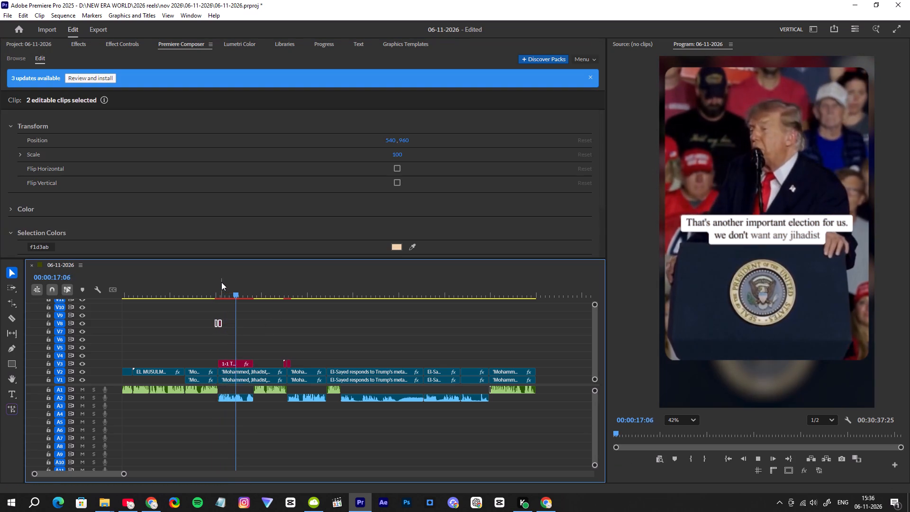
key(space)
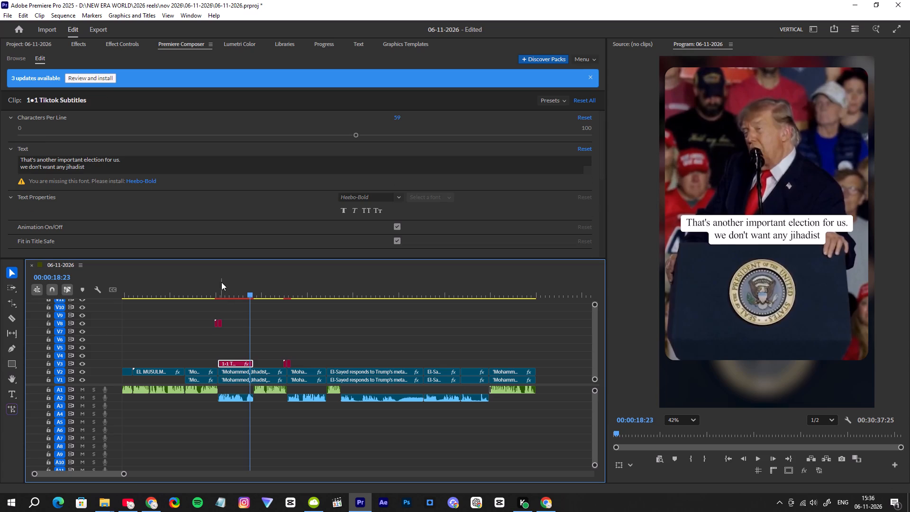
click(246, 293)
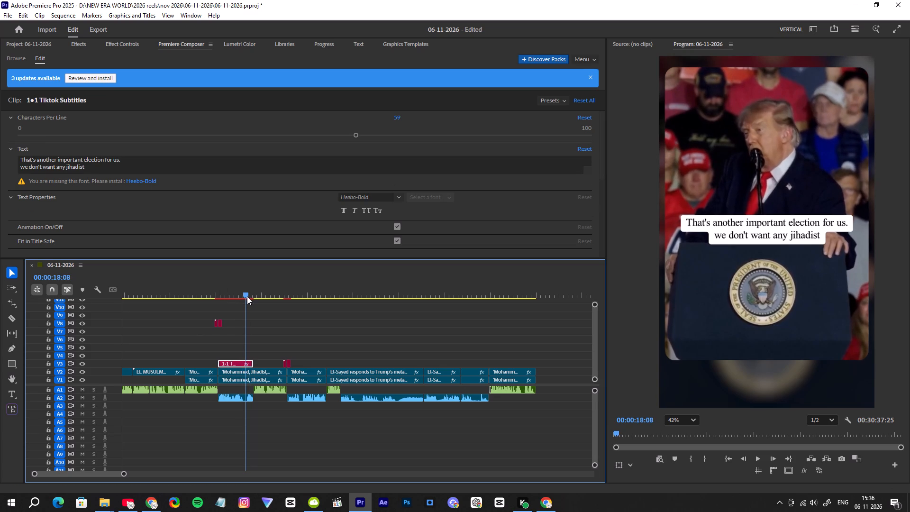
key(space)
key(space)
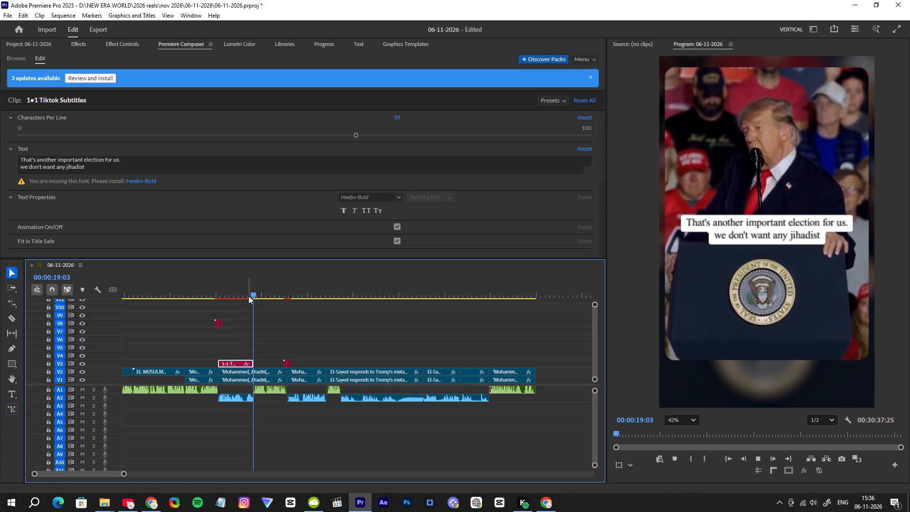
Lower the TikTok Style subtitle on V3 to position 540, 1620 and play through its section.
drag(249, 289, 213, 304)
key(space)
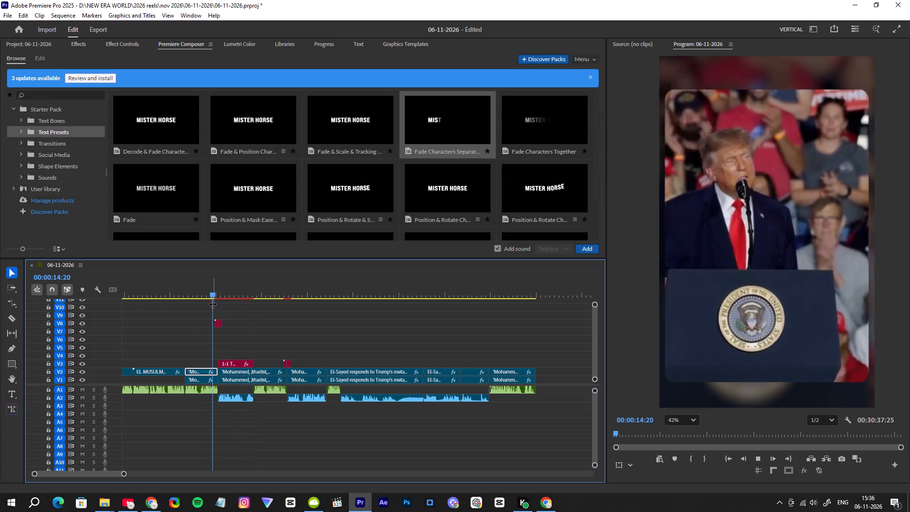
key(space)
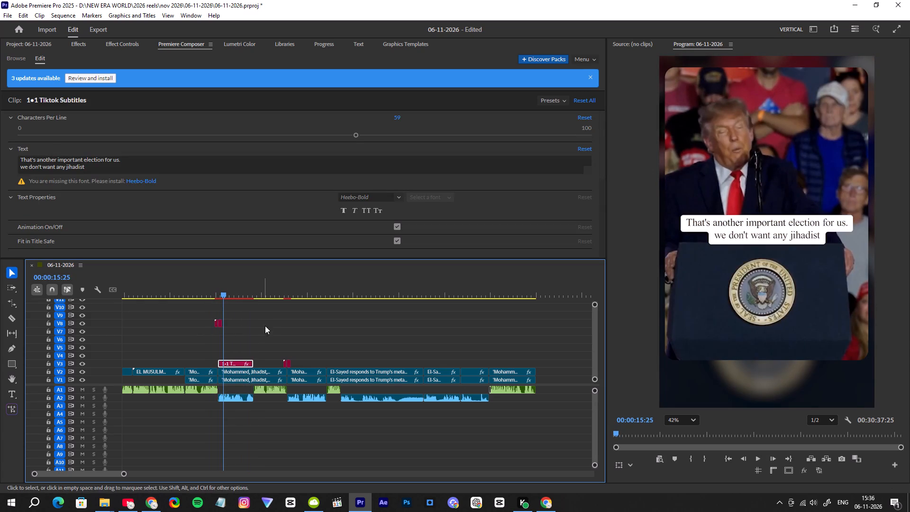
click(113, 45)
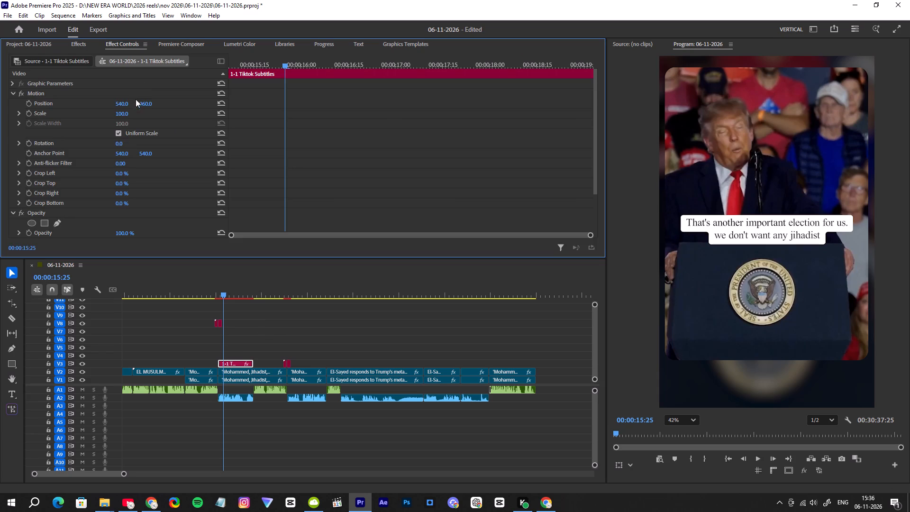
drag(146, 104, 487, 161)
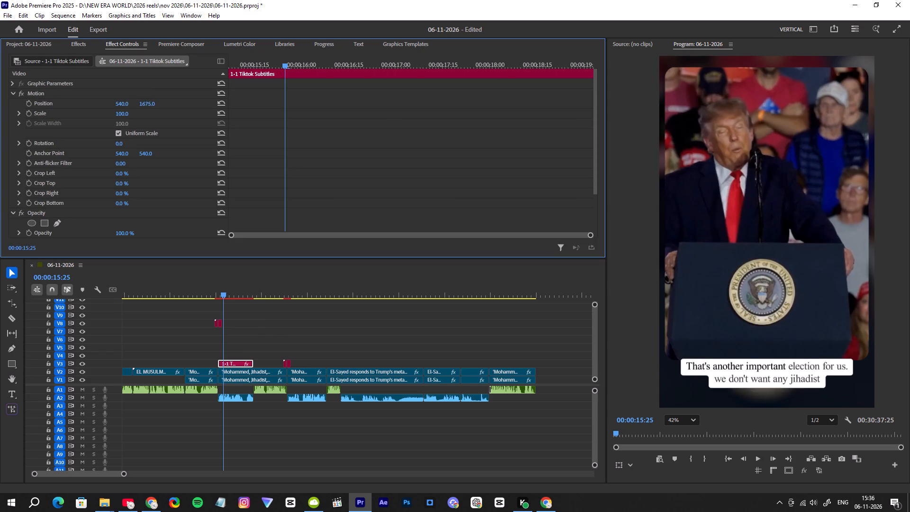
drag(487, 161, 462, 163)
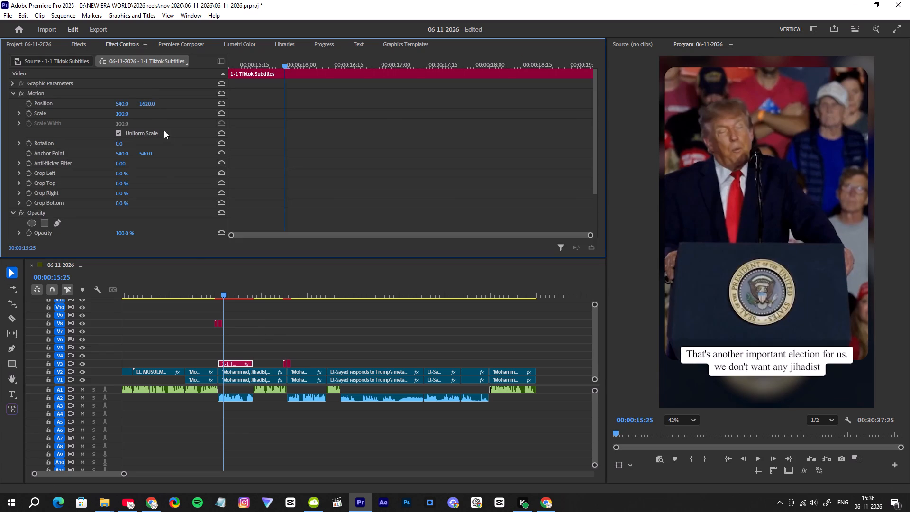
click(204, 279)
key(space)
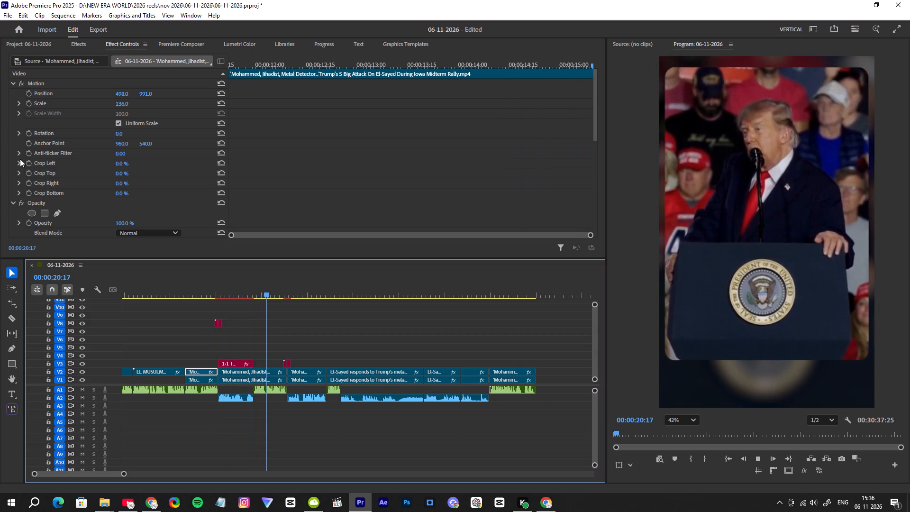
key(space)
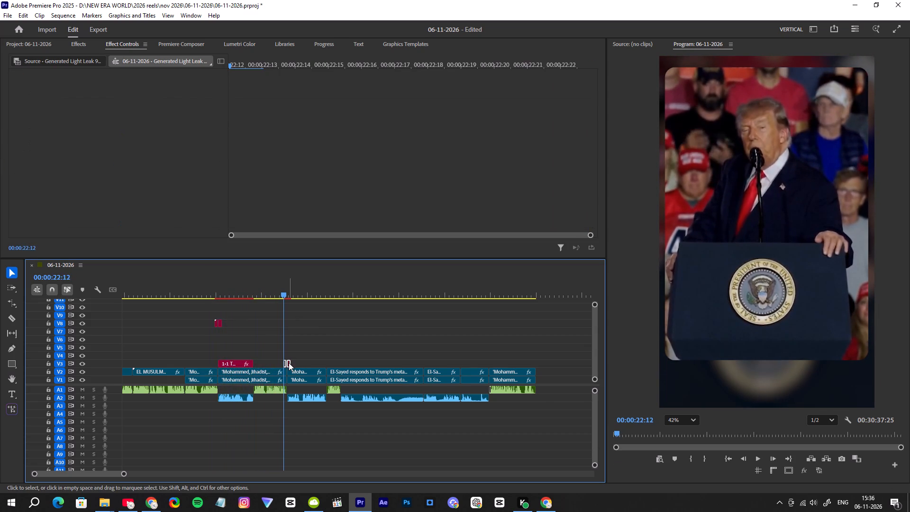
Move the second light leak clip to V4, duplicate the subtitle on V3 over Trump's next speech segment, extend it to the audio's end, and preview.
drag(289, 363, 288, 355)
click(230, 365)
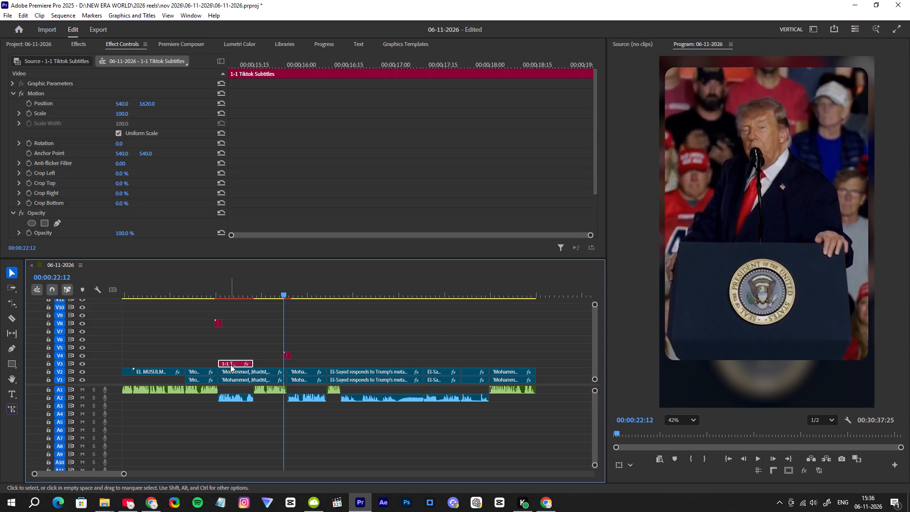
alt+drag(231, 364, 300, 364)
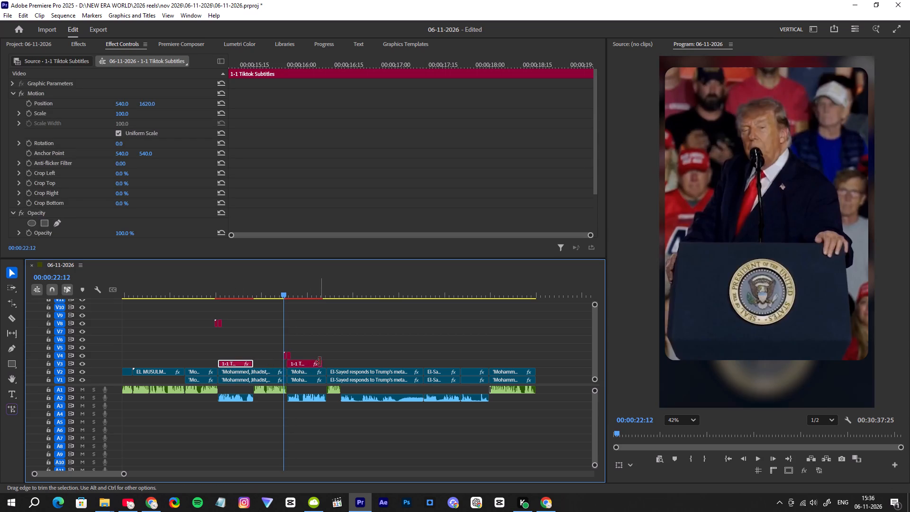
drag(321, 363, 327, 364)
key(space)
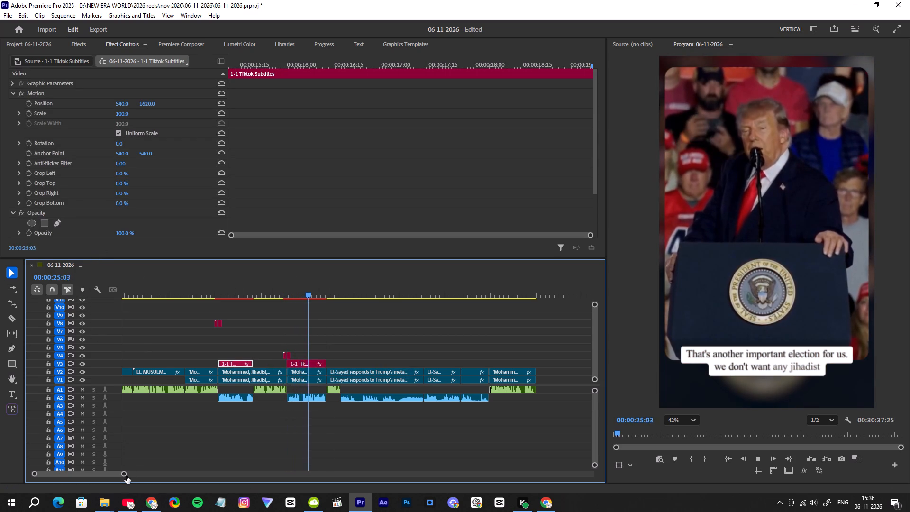
drag(124, 474, 129, 472)
key(space)
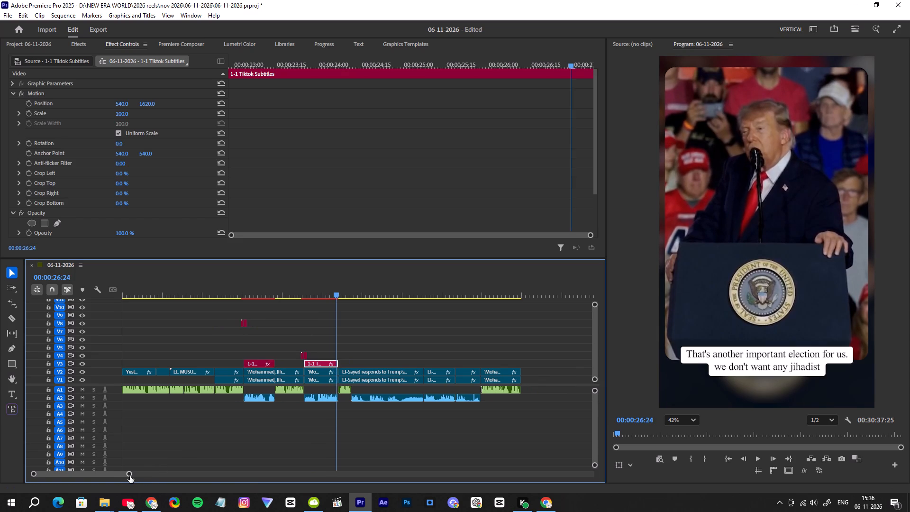
Examine the spare Bouncy text captions further along the timeline, around 00:01:23 and 00:02:05, for the next line's wording.
drag(130, 476, 178, 475)
drag(405, 293, 411, 298)
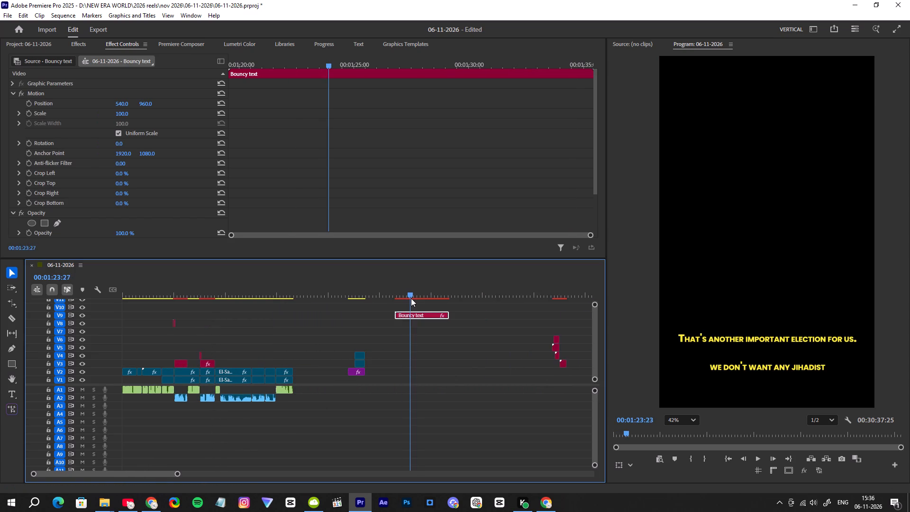
drag(411, 298, 418, 301)
drag(560, 290, 556, 293)
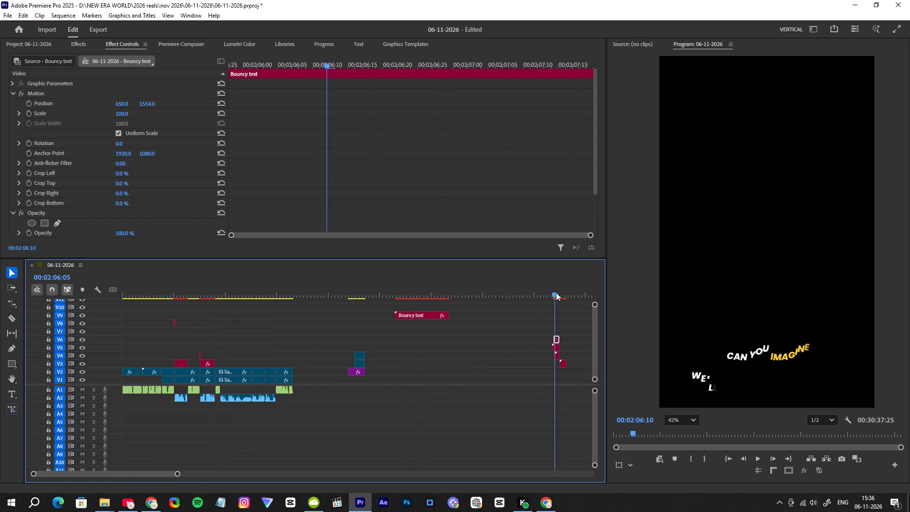
drag(556, 293, 554, 297)
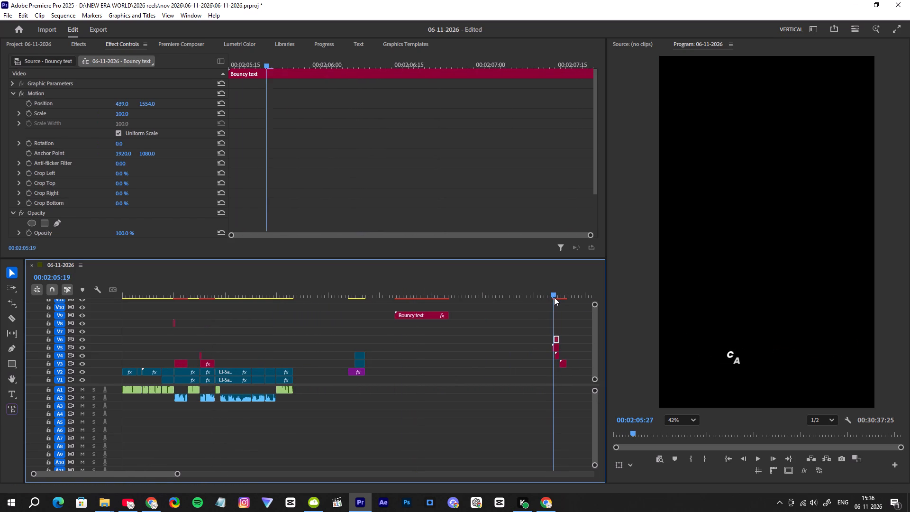
drag(554, 297, 554, 297)
click(556, 347)
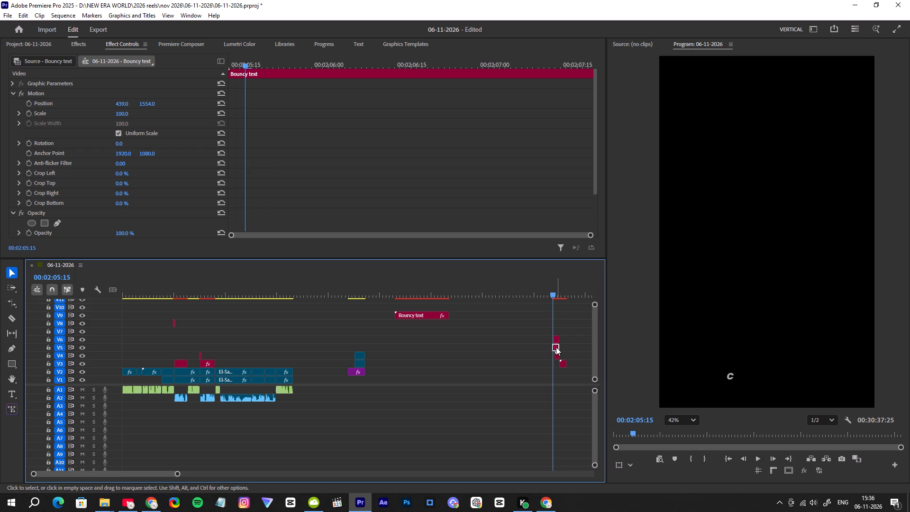
right_click(556, 347)
click(533, 345)
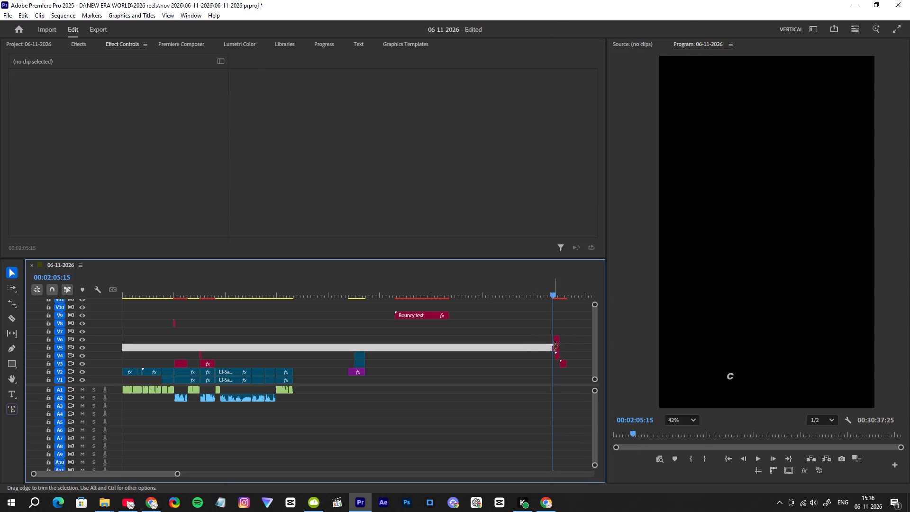
click(557, 349)
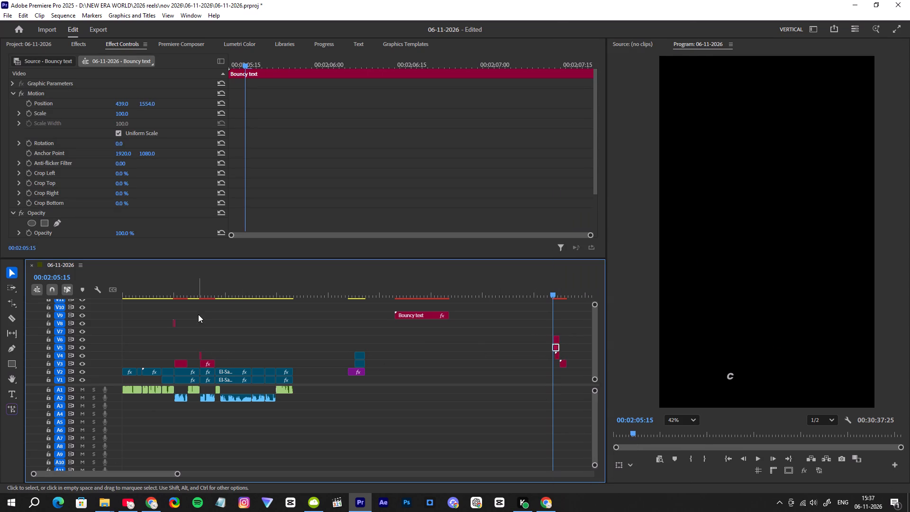
Switch to the Associated Press YouTube video and read the captions around 0:32 for Trump's next line.
click(123, 453)
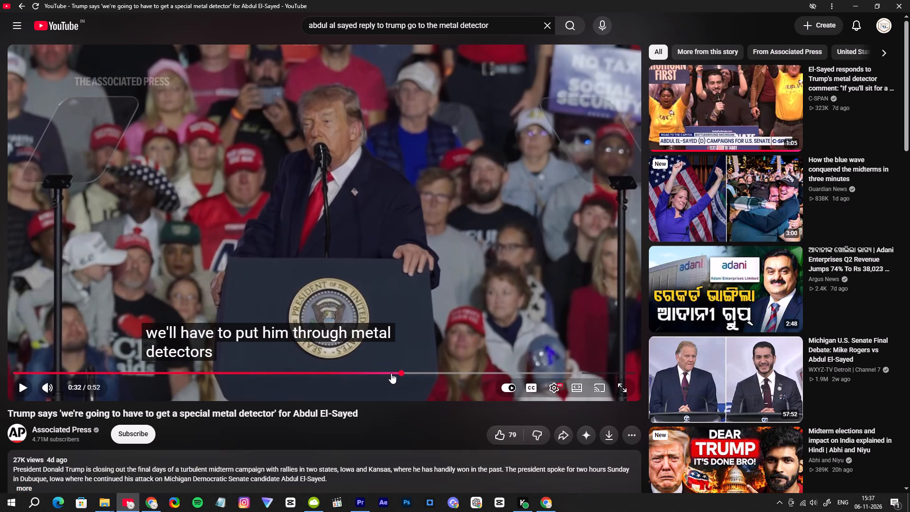
click(399, 373)
click(397, 375)
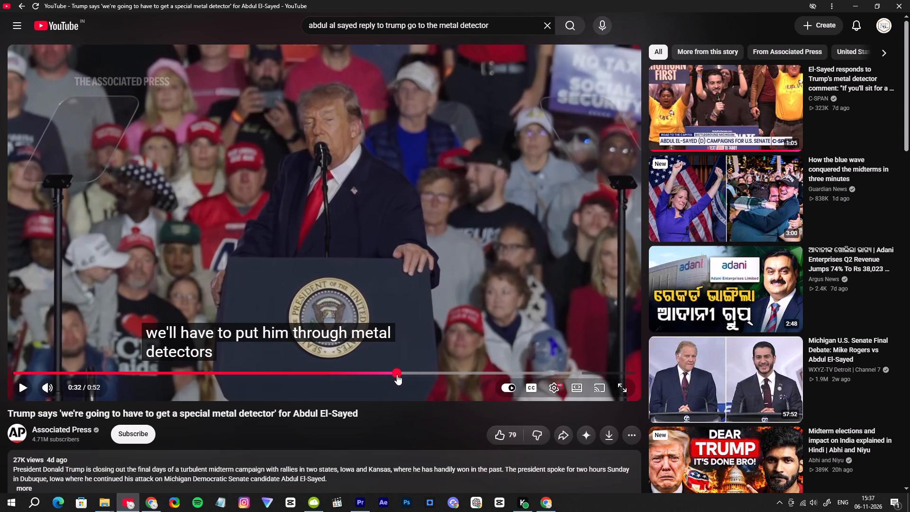
click(395, 375)
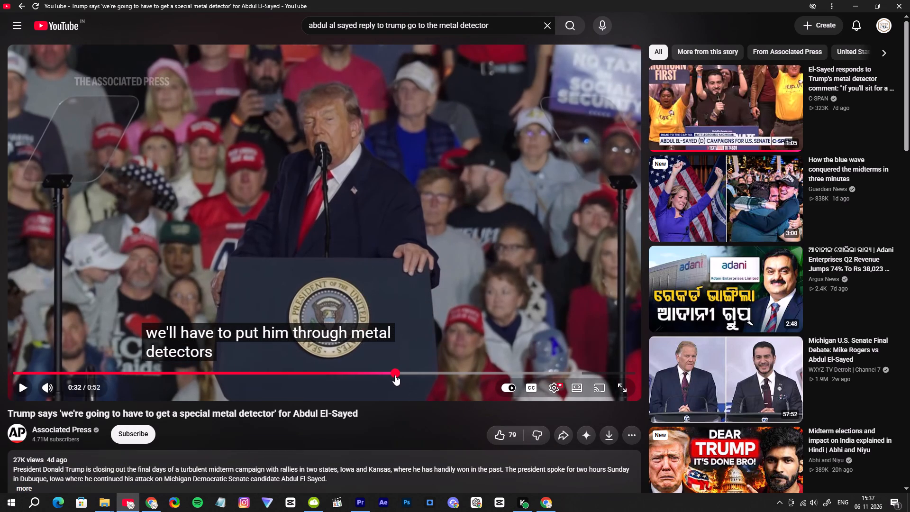
click(394, 375)
click(393, 375)
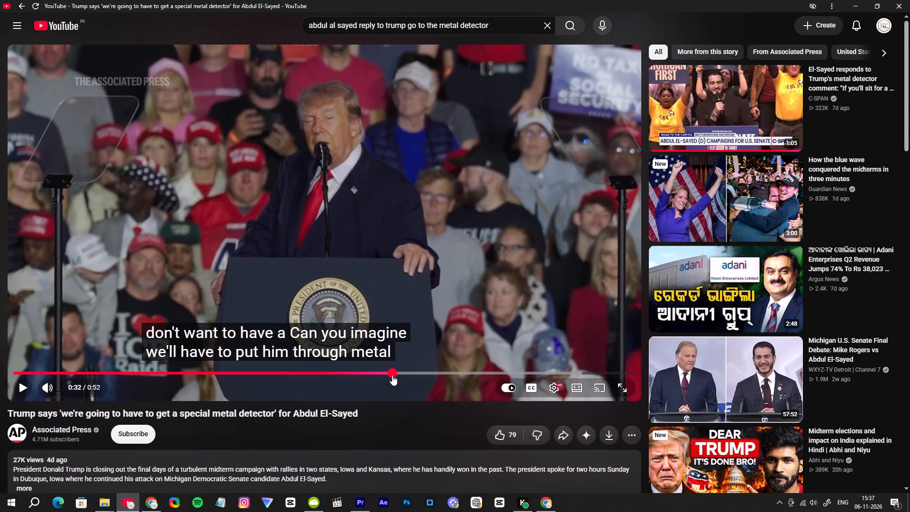
Back in Premiere Pro, change the duplicated subtitle's text to "can you imagine" and preview it against the speech.
click(365, 501)
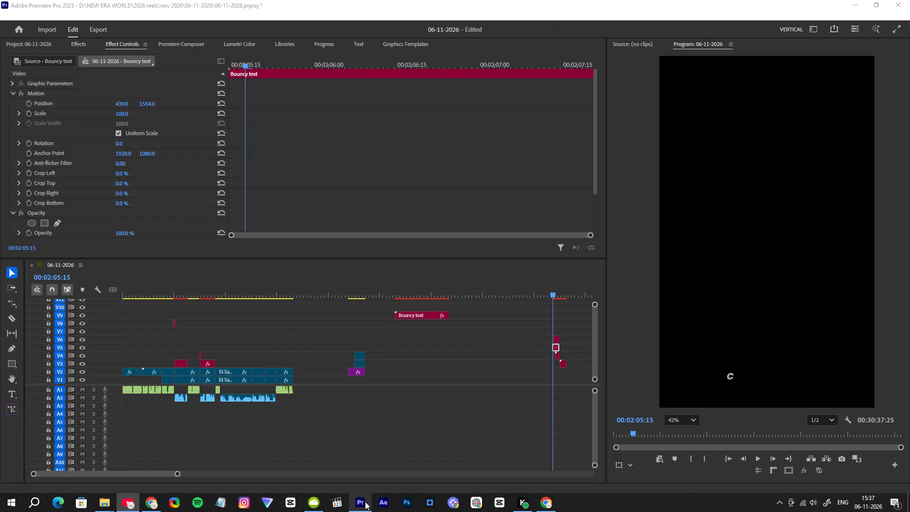
click(208, 363)
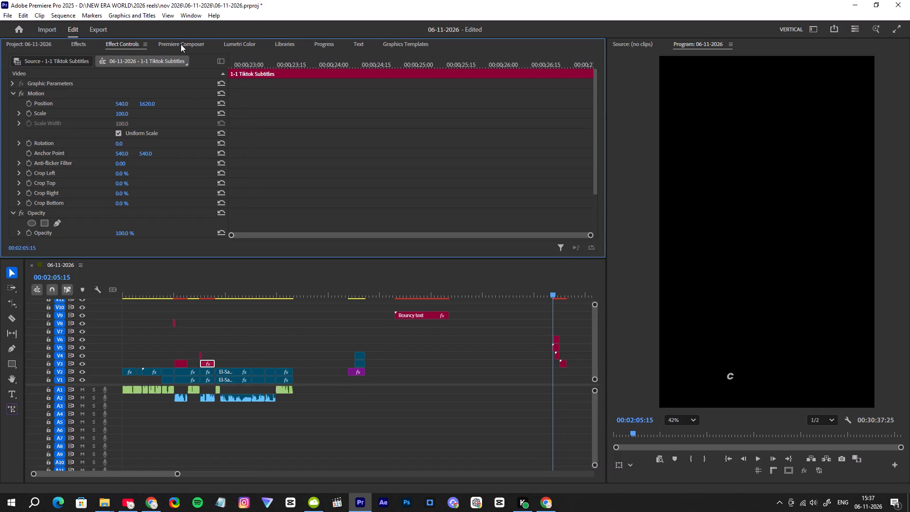
click(181, 44)
drag(94, 167, 0, 153)
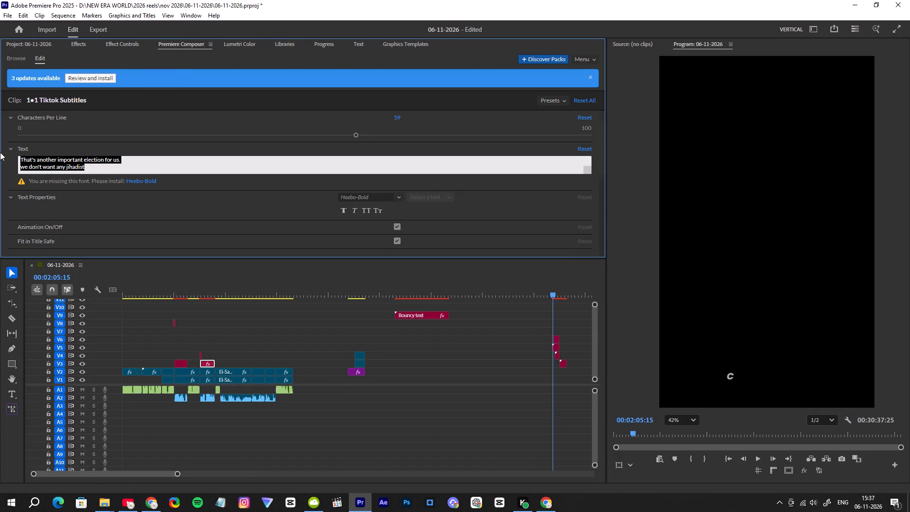
text(can you)
key(space)
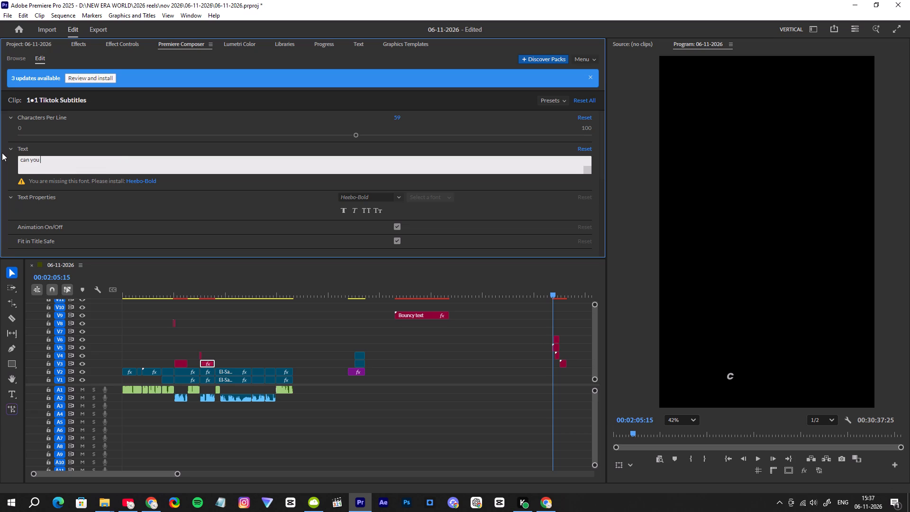
text(imagine)
key(space)
click(202, 292)
key(space)
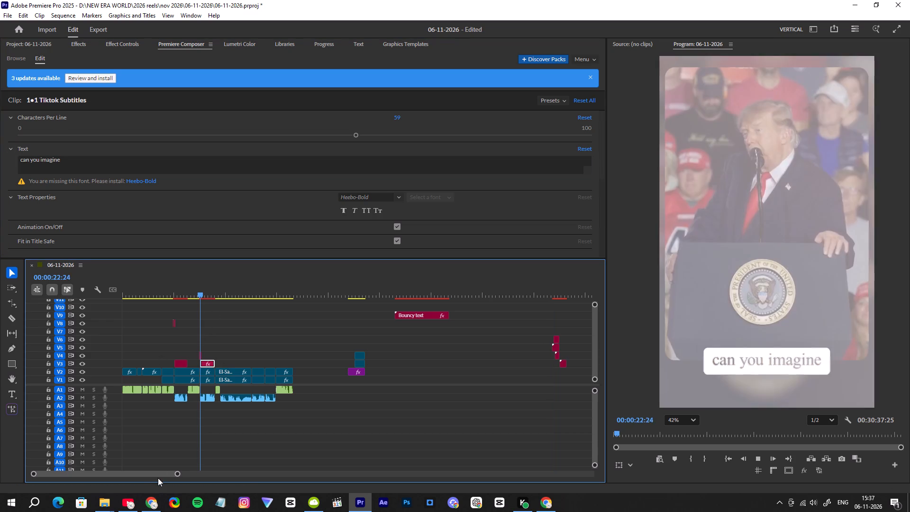
key(space)
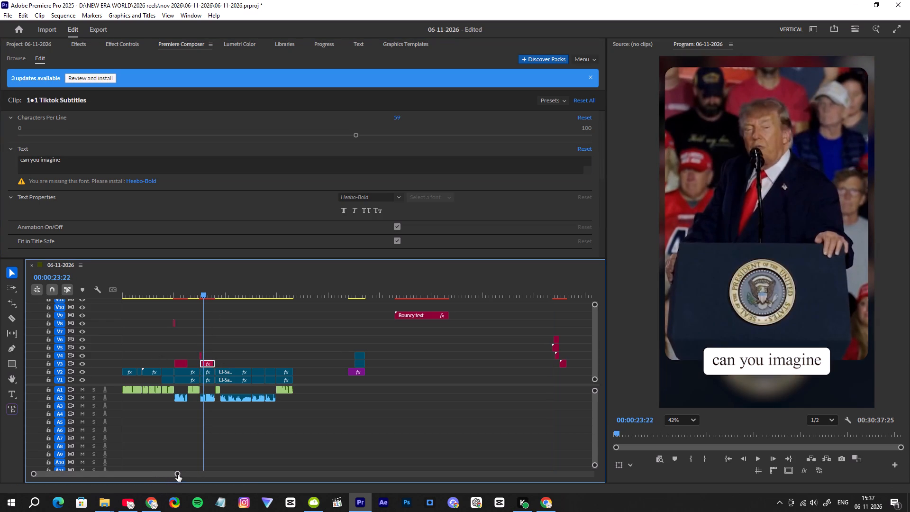
Trim the "can you imagine" subtitle to end where the phrase finishes, at about 00:00:23:20, and preview it.
drag(178, 474, 128, 446)
click(318, 288)
key(space)
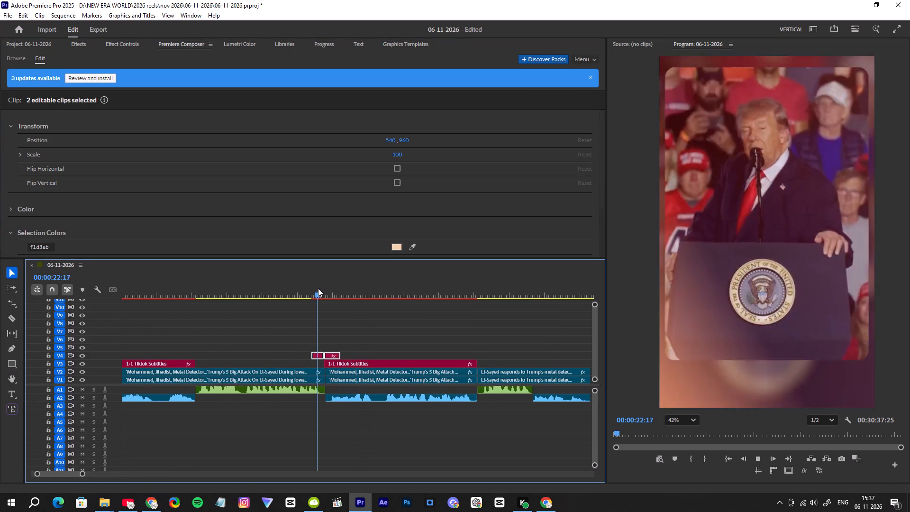
key(space)
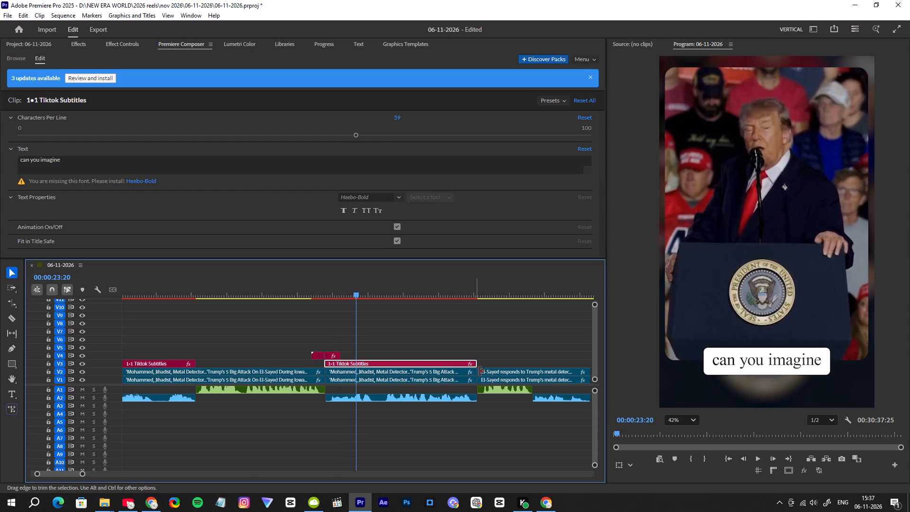
drag(475, 365, 355, 375)
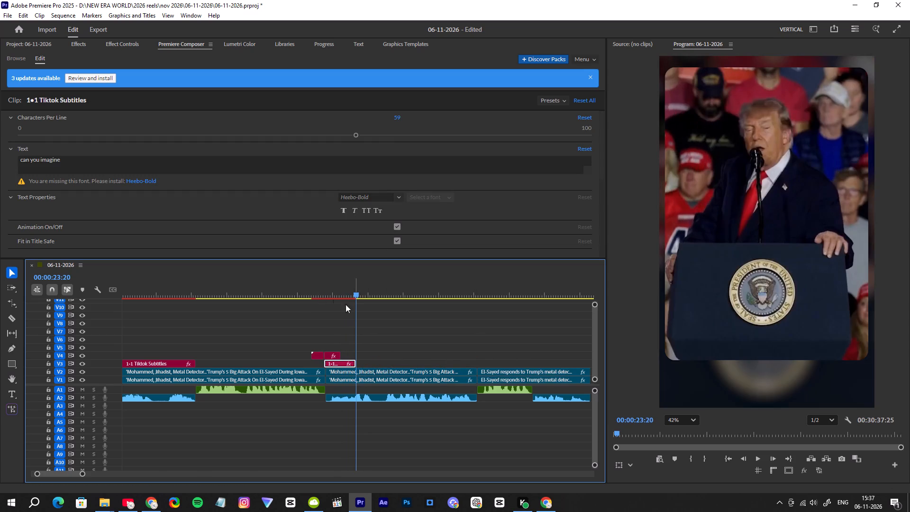
click(322, 290)
key(space)
key(space)
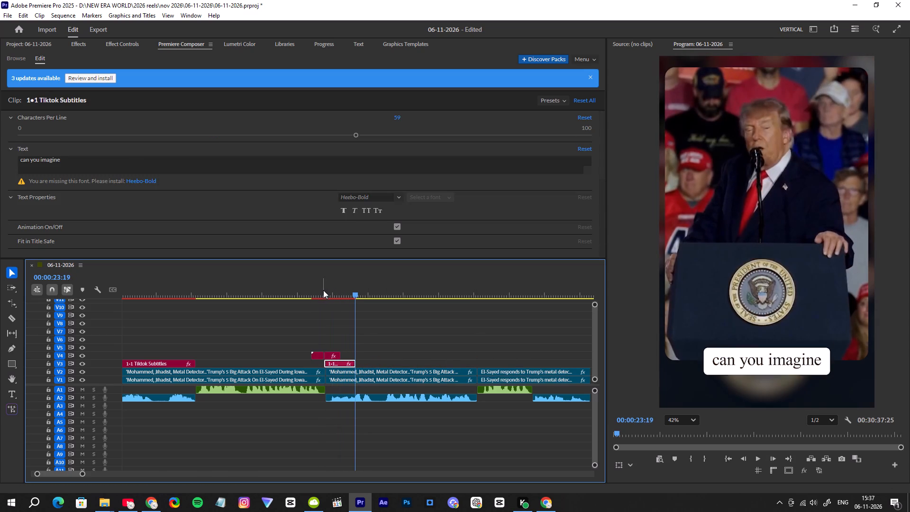
Duplicate the "can you imagine" subtitle on V3 directly after the original.
click(339, 362)
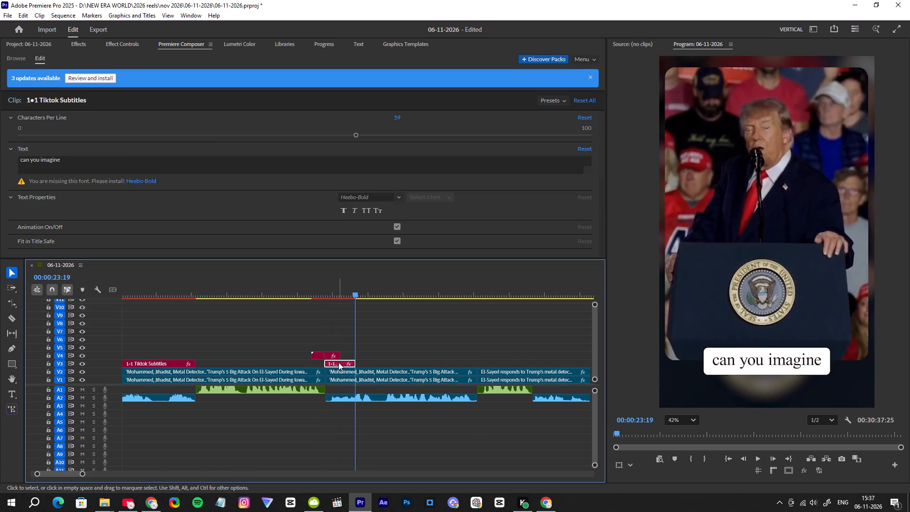
alt+drag(338, 362, 371, 364)
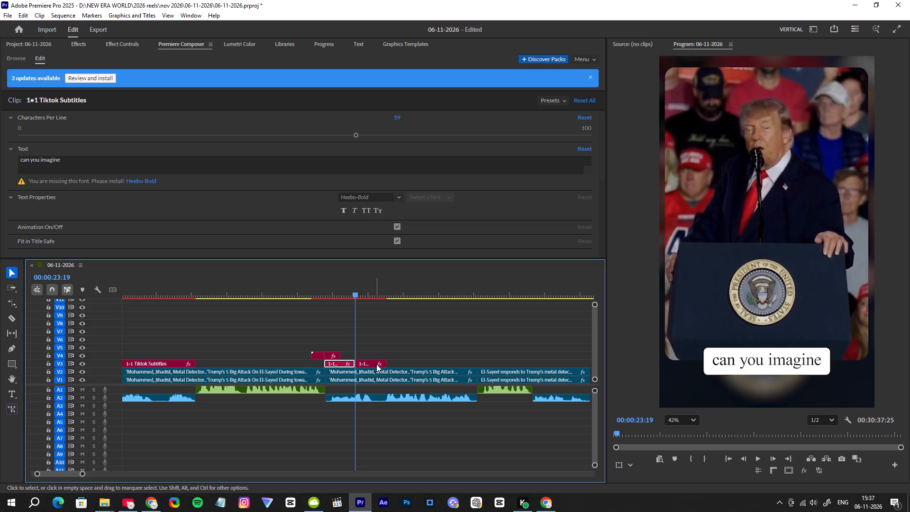
Fit the duplicated "can you imagine" subtitle on V3 to the next spoken phrase, ending it at about 00:00:25:02.
drag(385, 364, 480, 375)
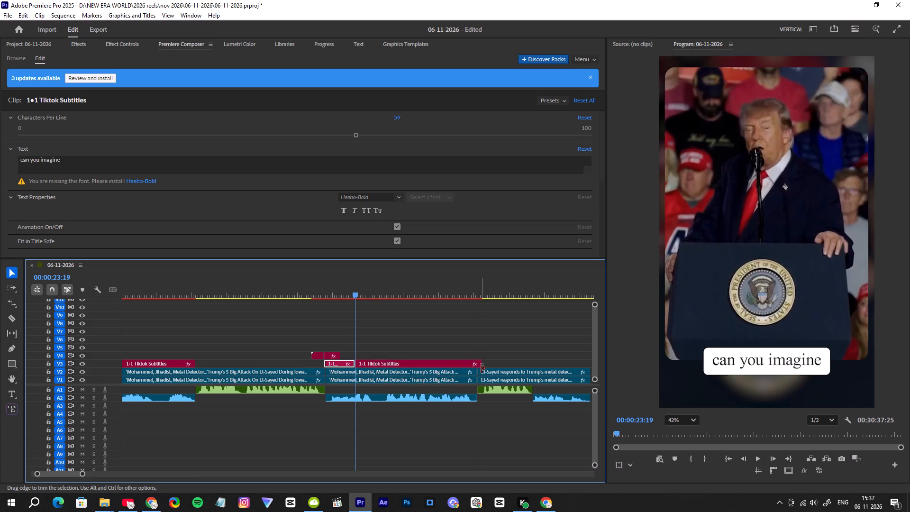
key(space)
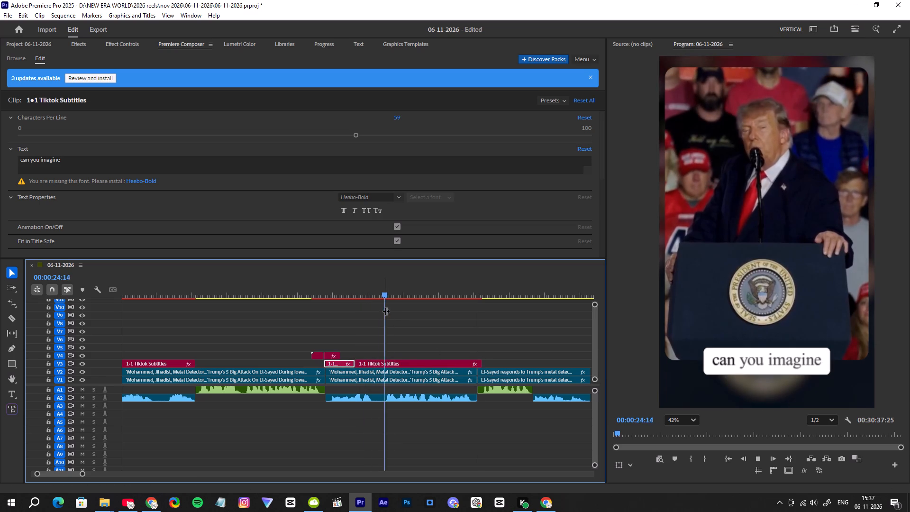
key(space)
drag(415, 292, 405, 299)
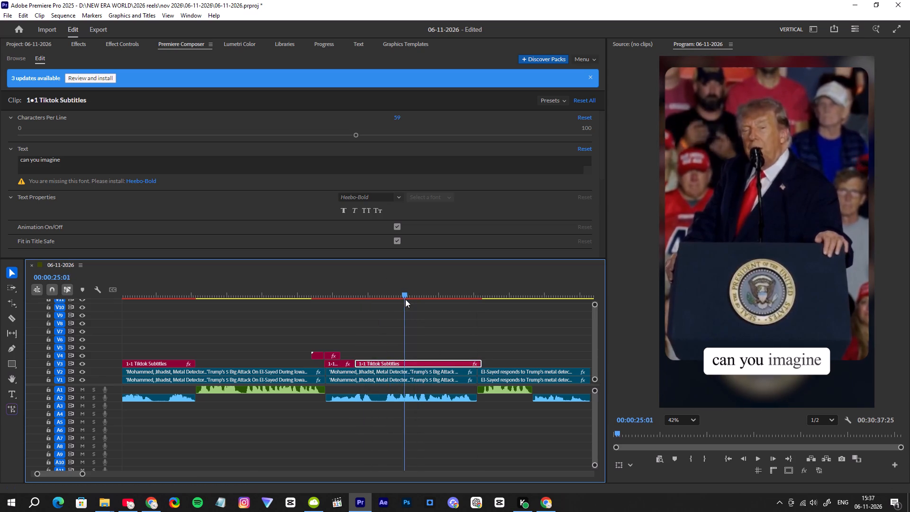
drag(405, 299, 395, 300)
key(space)
key(space)
drag(479, 363, 437, 371)
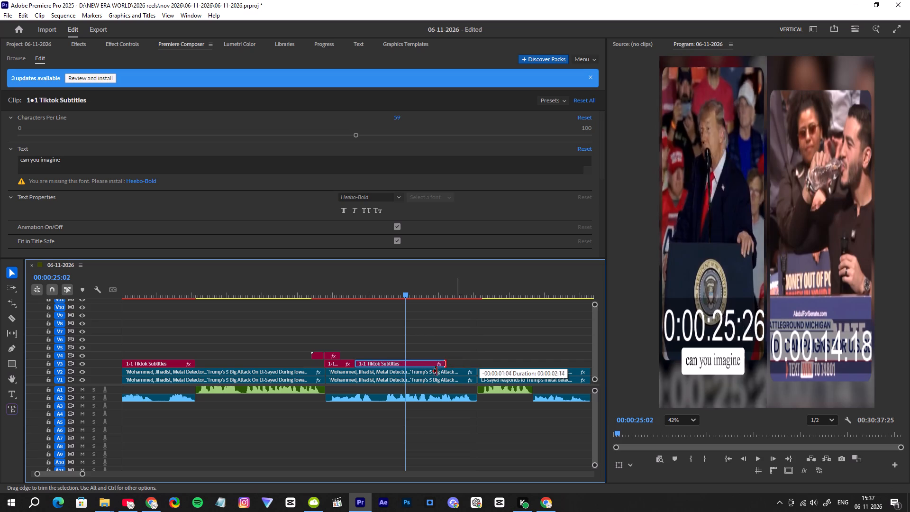
drag(437, 371, 405, 375)
Change the duplicated subtitle's text to "we'll have to put him through".
click(381, 362)
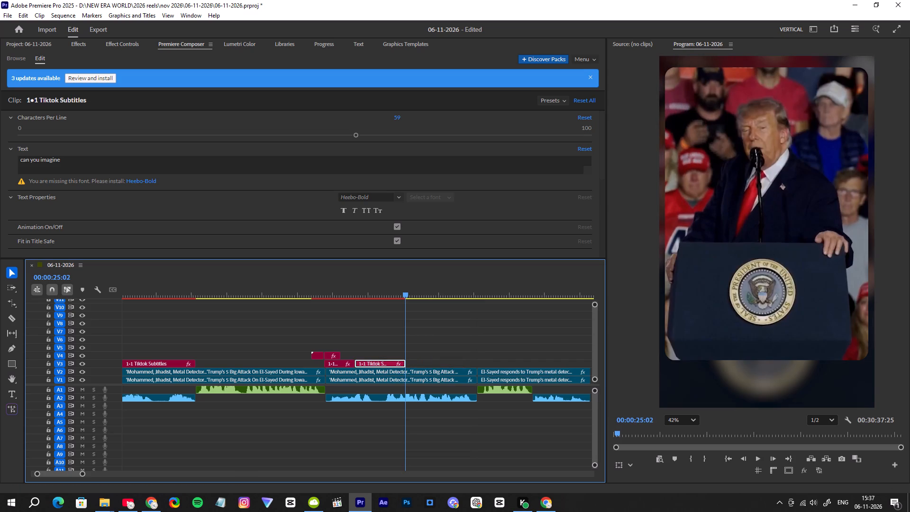
drag(71, 164, 10, 162)
text(we)
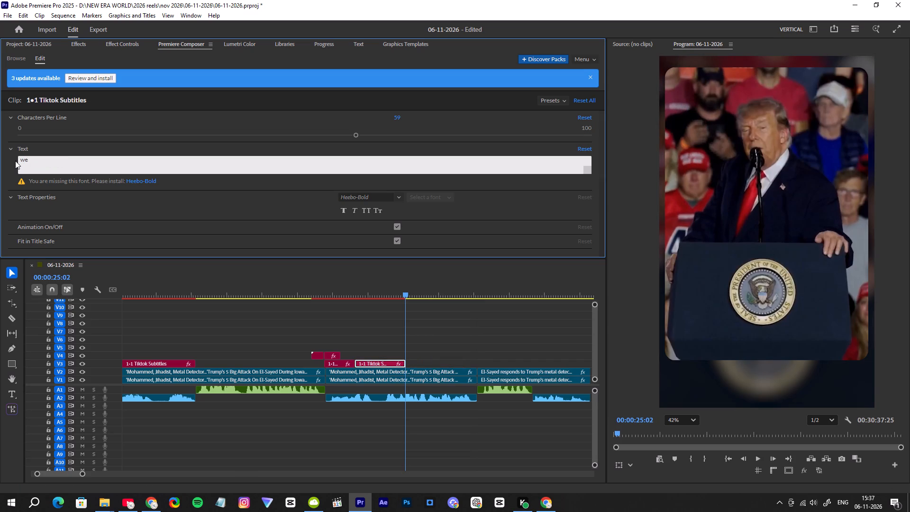
key(semicolon)
key(BackSpace)
text('ll)
key(space)
text(have to)
key(space)
text(pu)
text(t him)
key(space)
text(th)
text(rough)
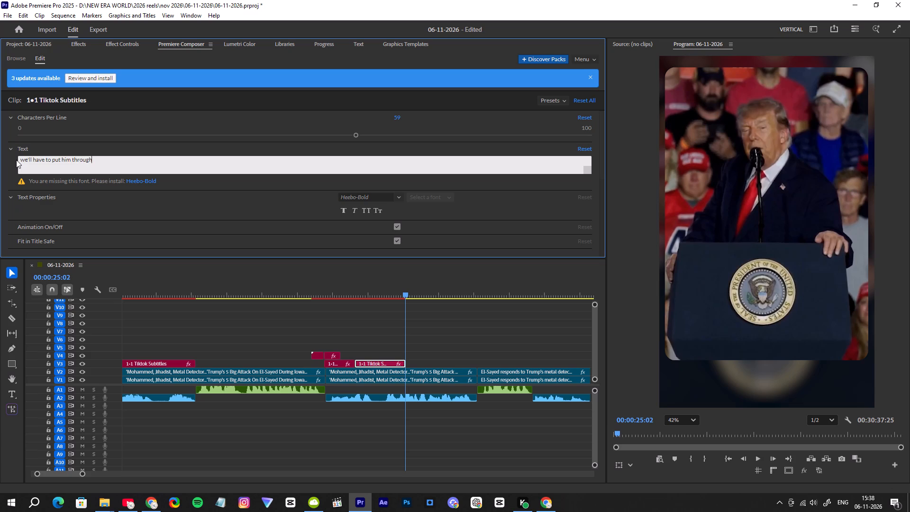
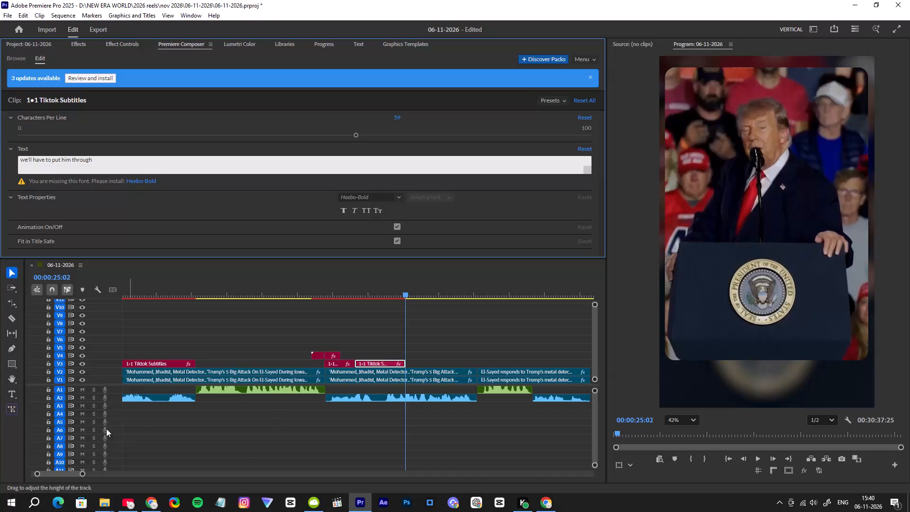
Save the project with the "we'll have to put him through" subtitle text applied.
key(ctrl+s)
key(ctrl+s)
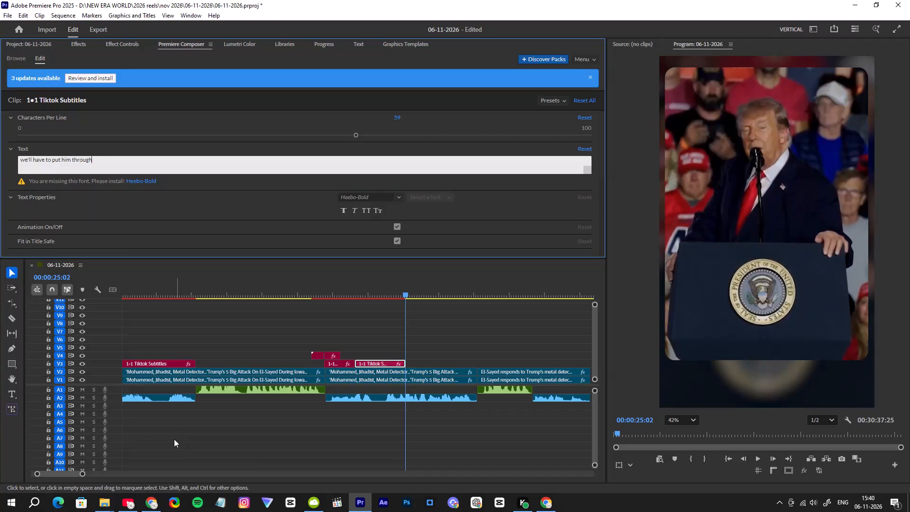
key(ctrl+s)
key(ctrl+s)
click(345, 445)
key(ctrl+s)
key(ctrl+s)
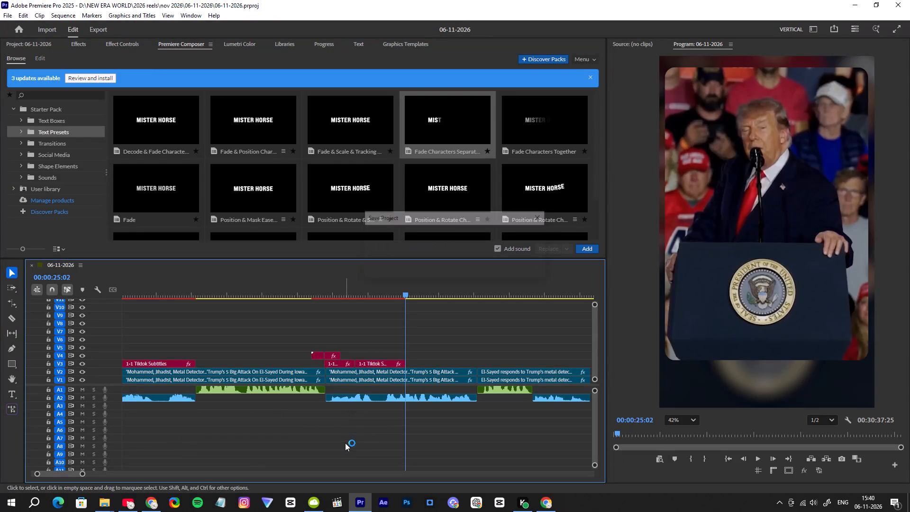
key(ctrl+s)
Play back the captioned speech and the section after "we'll have to put him through" to find where the next phrase ends.
click(331, 285)
key(space)
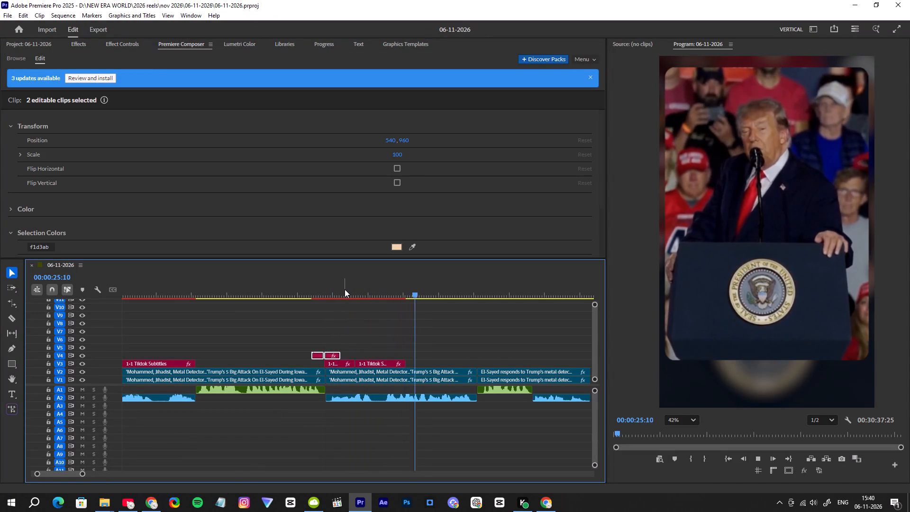
key(space)
drag(412, 292, 407, 298)
key(space)
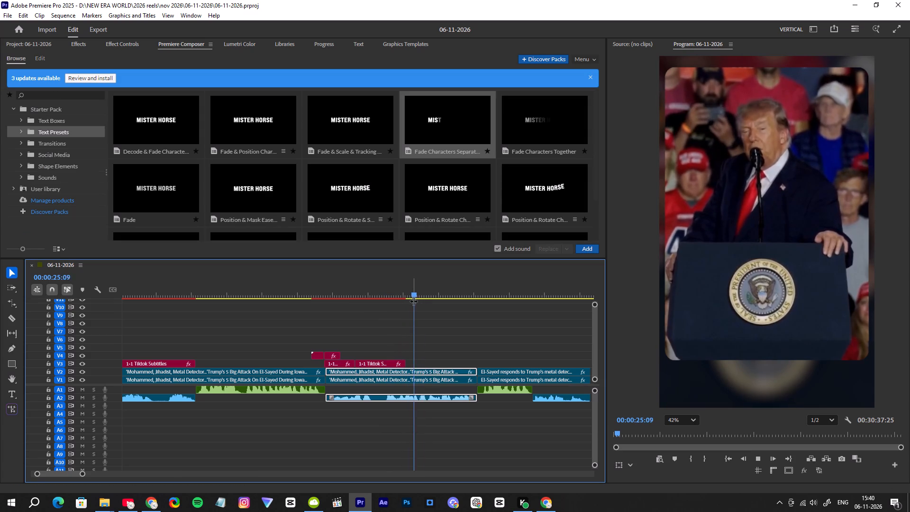
key(space)
key(space)
drag(456, 289, 447, 297)
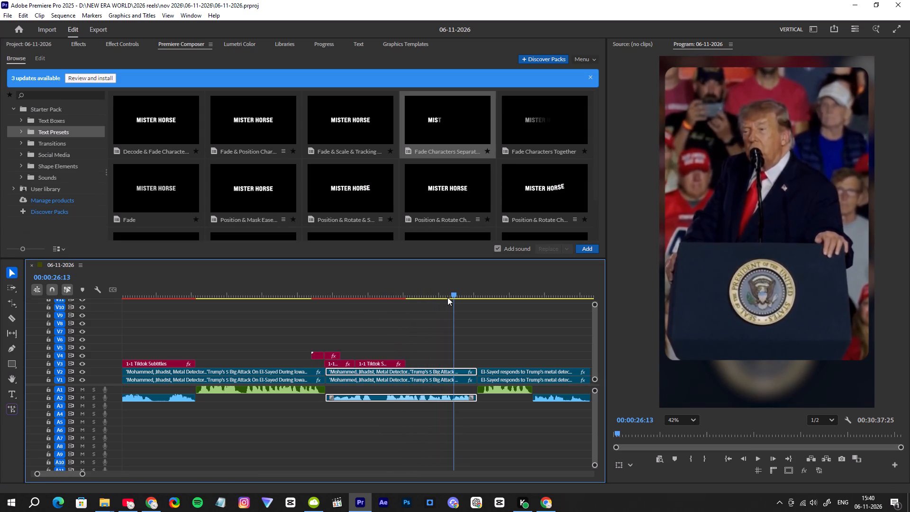
drag(447, 297, 416, 300)
key(space)
key(space)
key(space)
key(space)
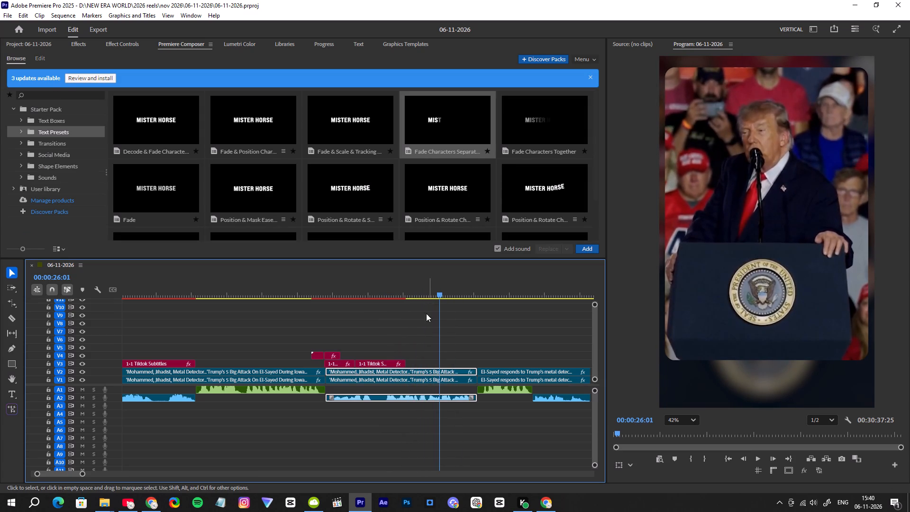
Duplicate the "can you imagine" subtitle on V3 directly after the "we'll have to put him through" subtitle.
click(336, 363)
alt+drag(336, 363, 422, 364)
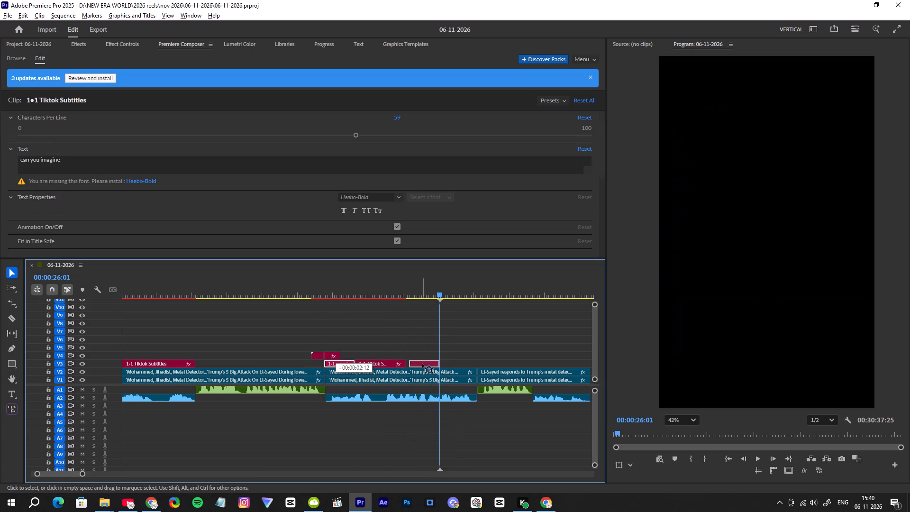
alt+drag(422, 364, 420, 364)
click(421, 364)
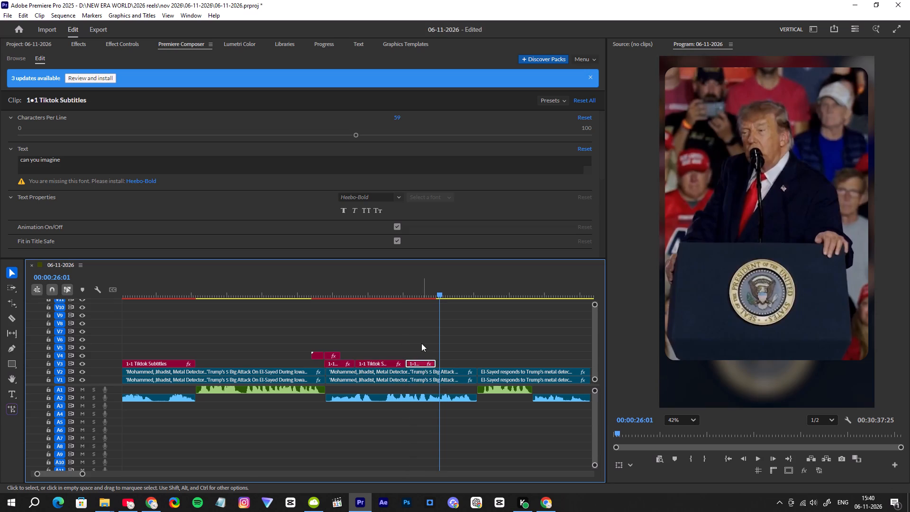
Extend the new duplicate subtitle on V3 to the end of its spoken phrase, at about 00:00:26:02.
click(397, 296)
key(space)
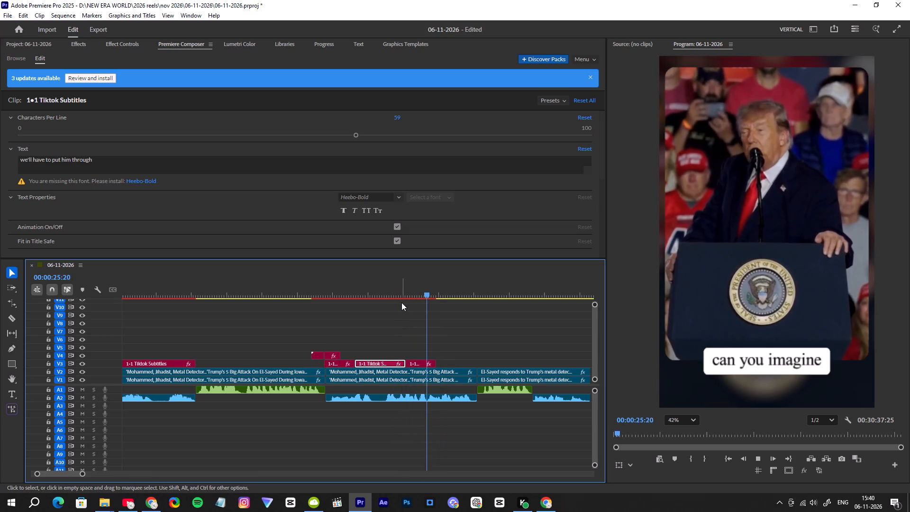
key(space)
click(440, 293)
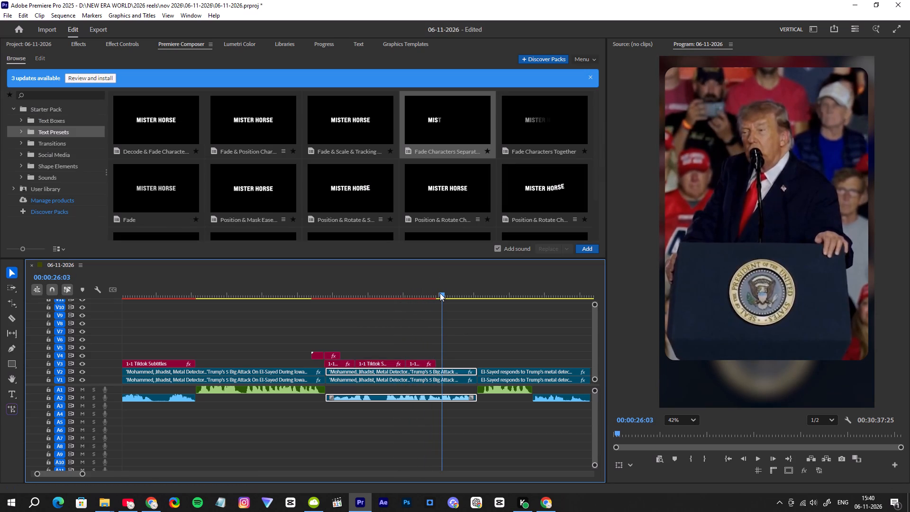
drag(434, 365, 441, 366)
Change the new duplicate subtitle's text to "metal detectors" and preview it with the speech.
click(422, 362)
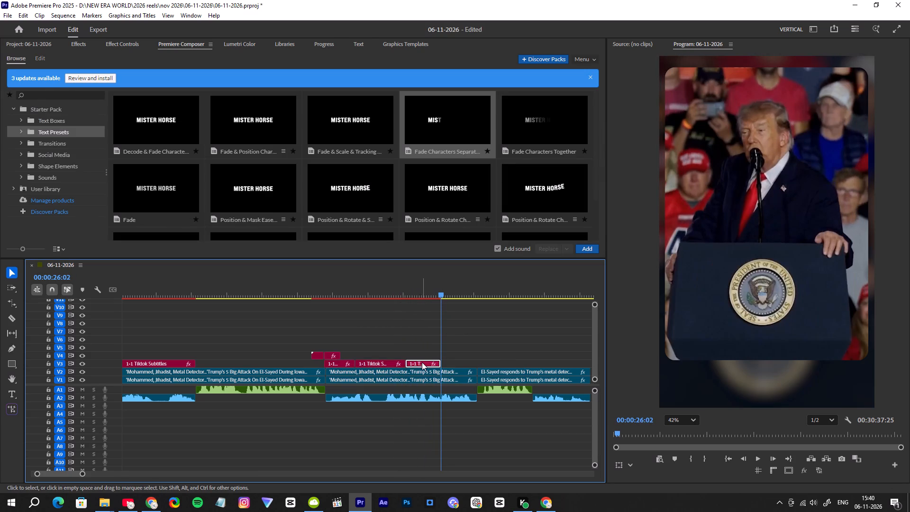
drag(73, 160, 6, 158)
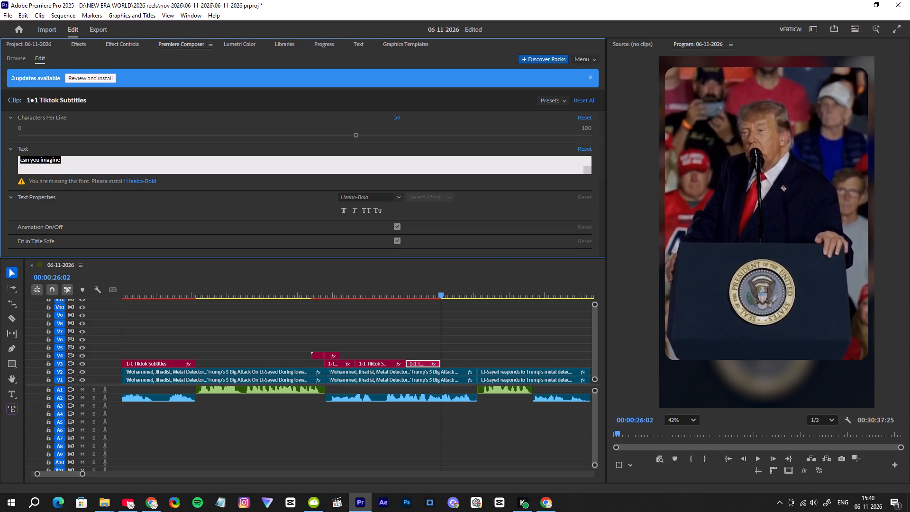
text(metal detec)
text(tor)
key(s)
click(394, 332)
click(390, 296)
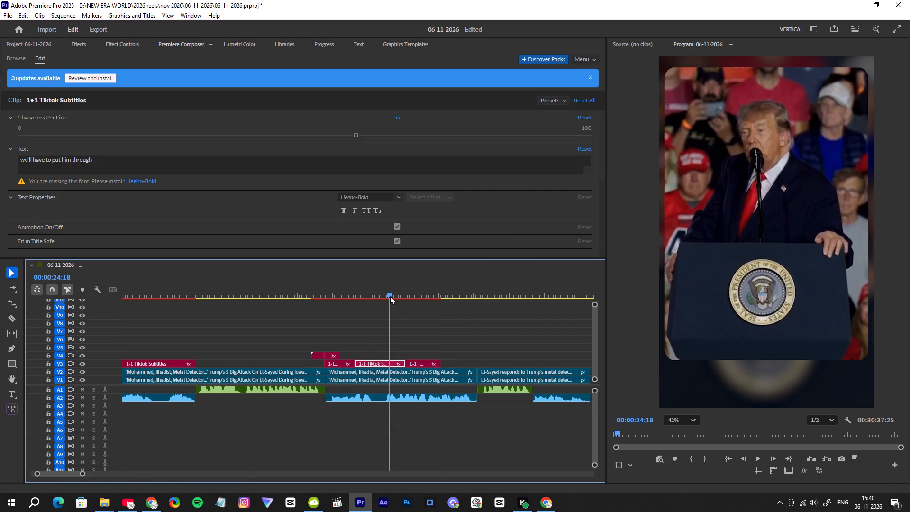
key(space)
key(space)
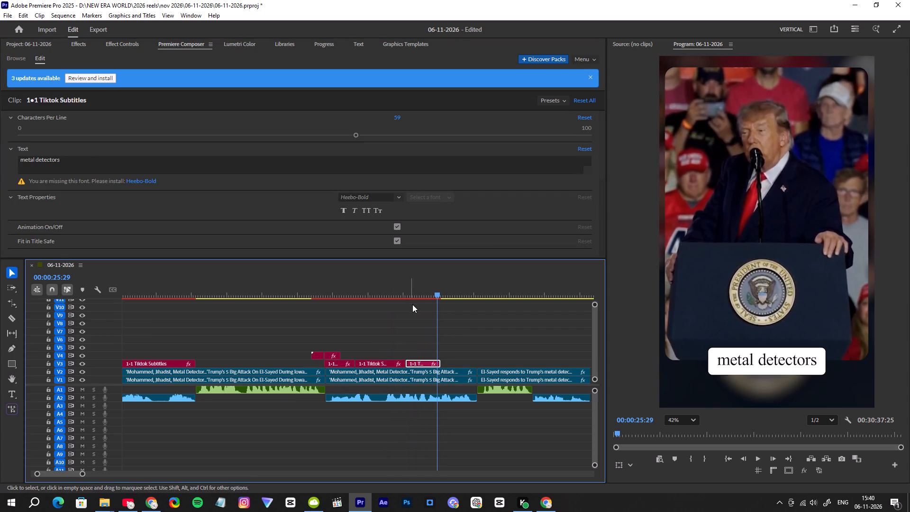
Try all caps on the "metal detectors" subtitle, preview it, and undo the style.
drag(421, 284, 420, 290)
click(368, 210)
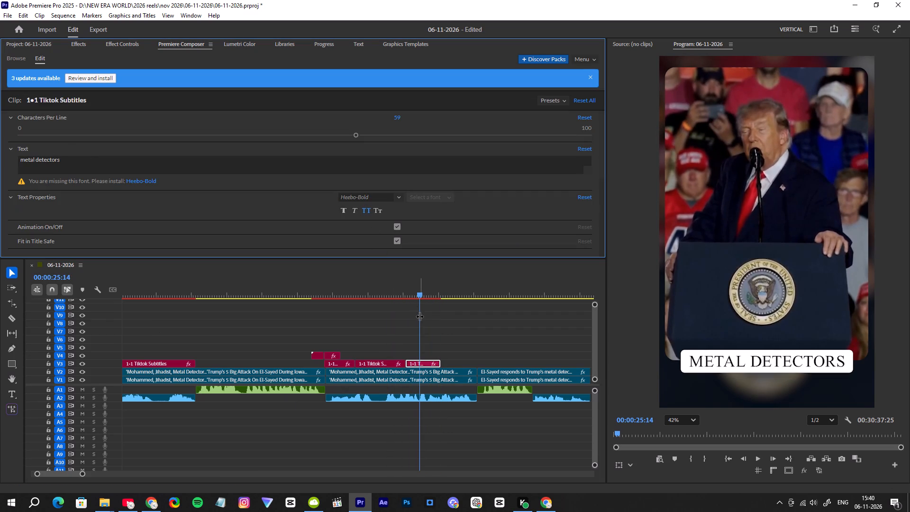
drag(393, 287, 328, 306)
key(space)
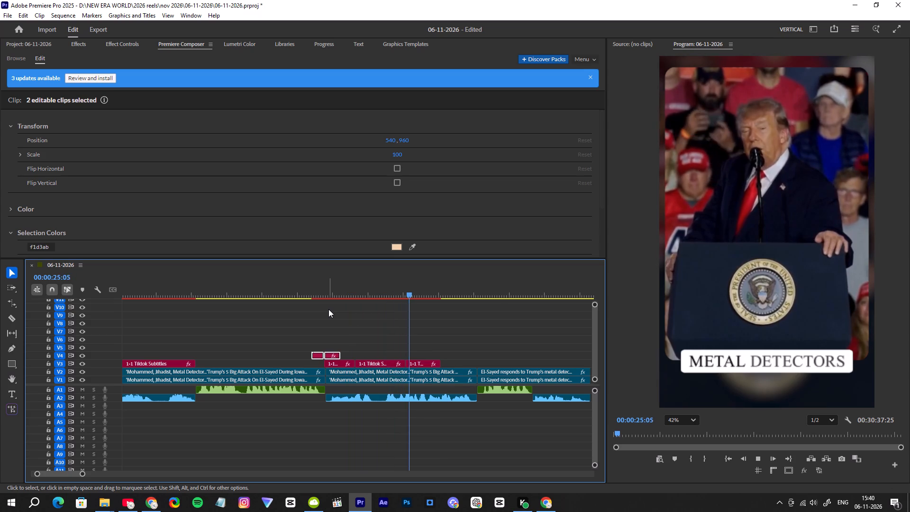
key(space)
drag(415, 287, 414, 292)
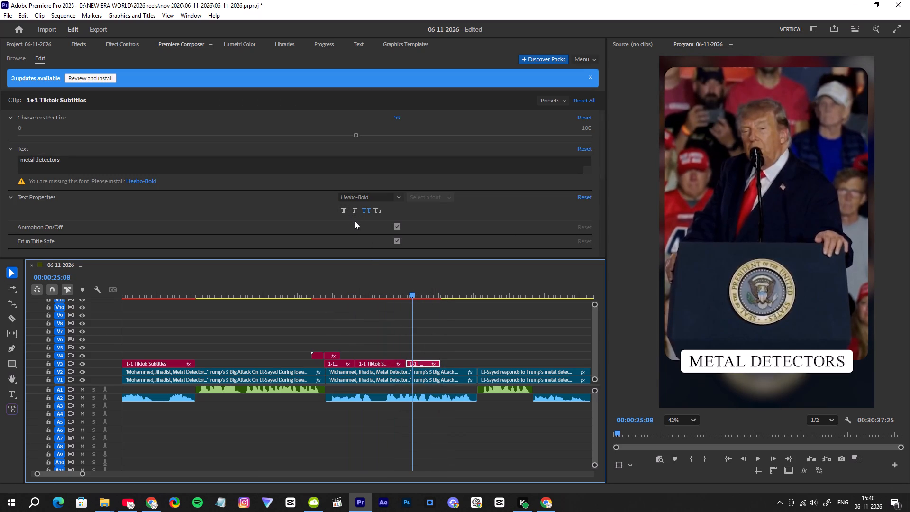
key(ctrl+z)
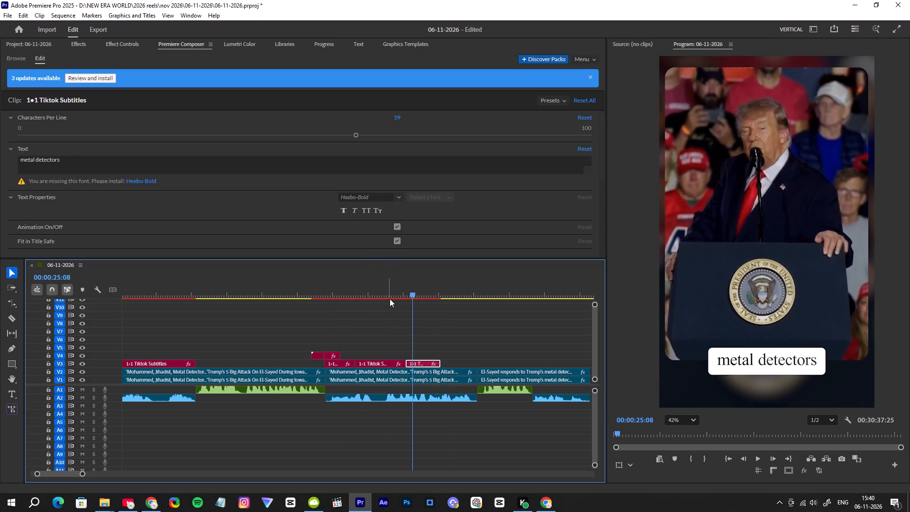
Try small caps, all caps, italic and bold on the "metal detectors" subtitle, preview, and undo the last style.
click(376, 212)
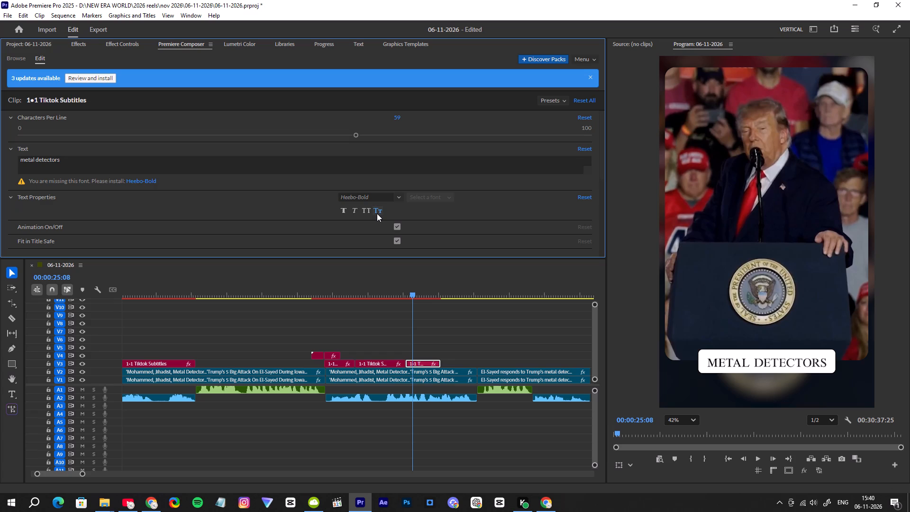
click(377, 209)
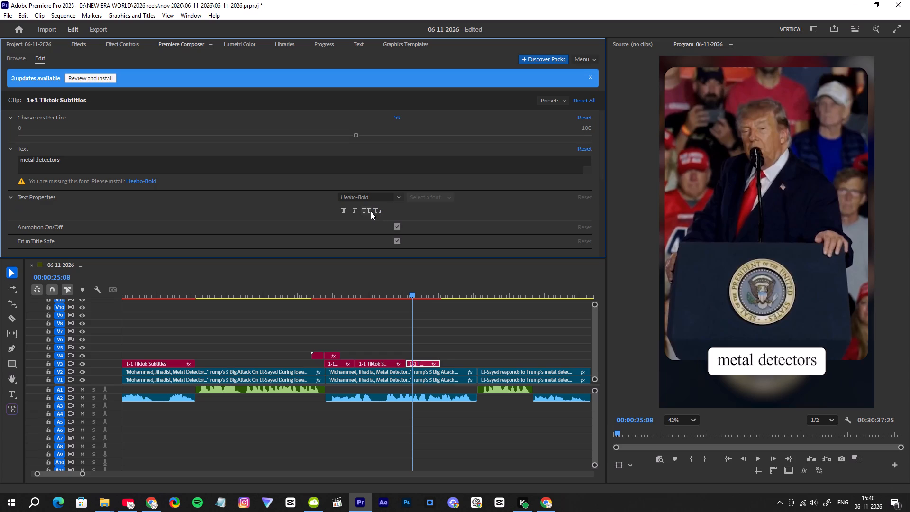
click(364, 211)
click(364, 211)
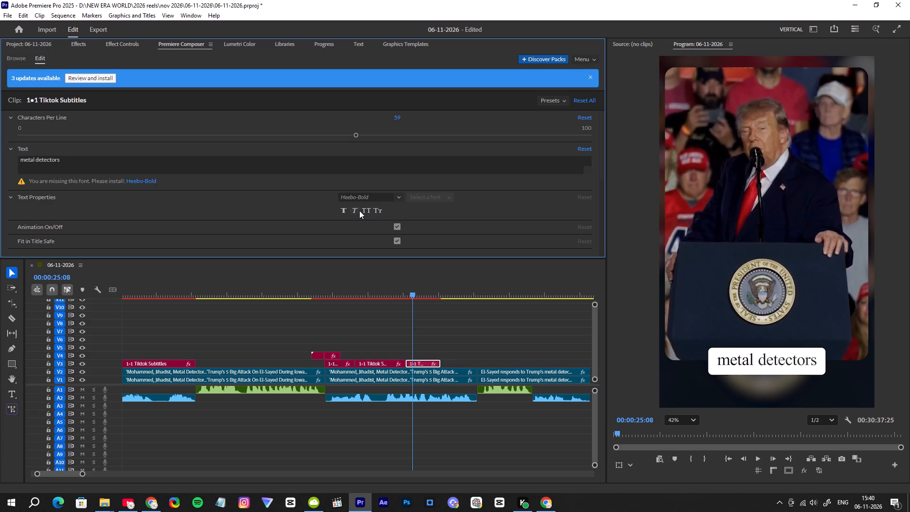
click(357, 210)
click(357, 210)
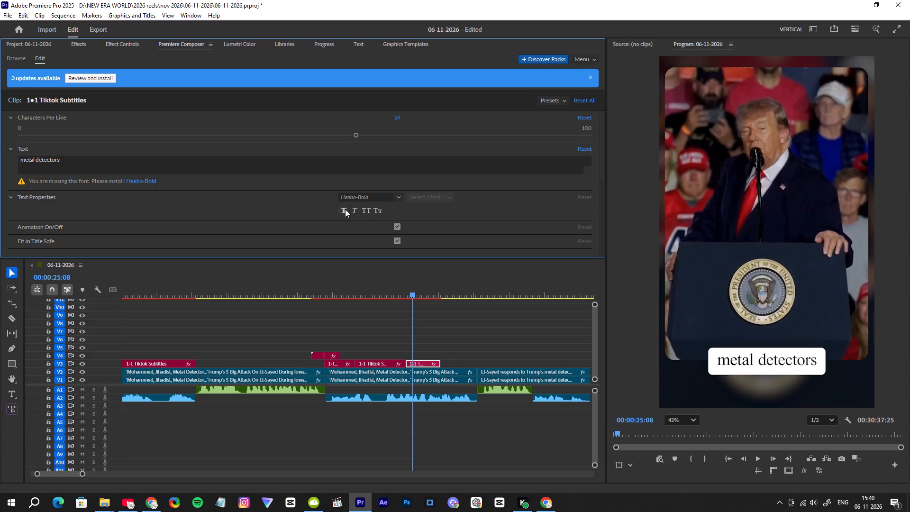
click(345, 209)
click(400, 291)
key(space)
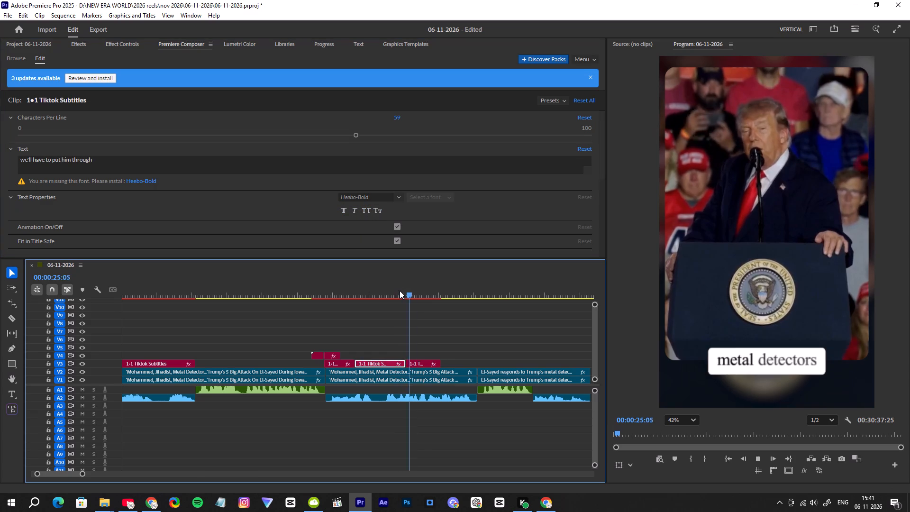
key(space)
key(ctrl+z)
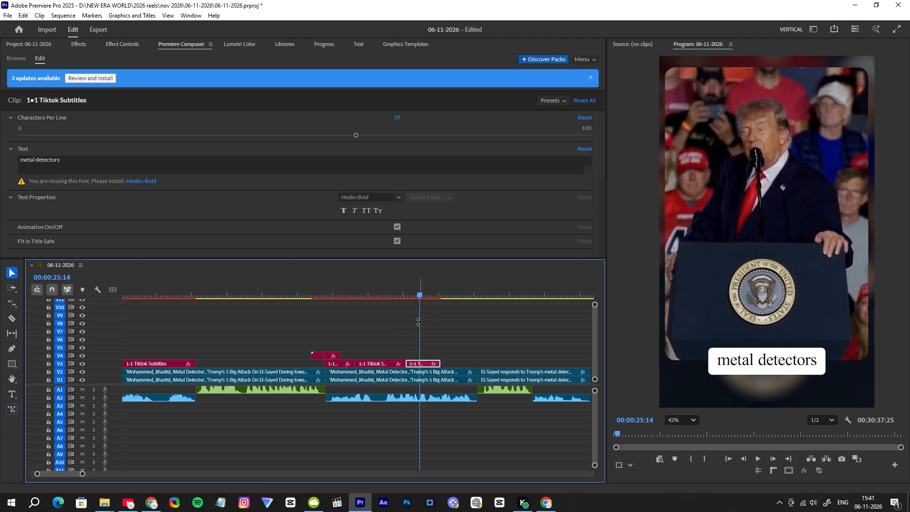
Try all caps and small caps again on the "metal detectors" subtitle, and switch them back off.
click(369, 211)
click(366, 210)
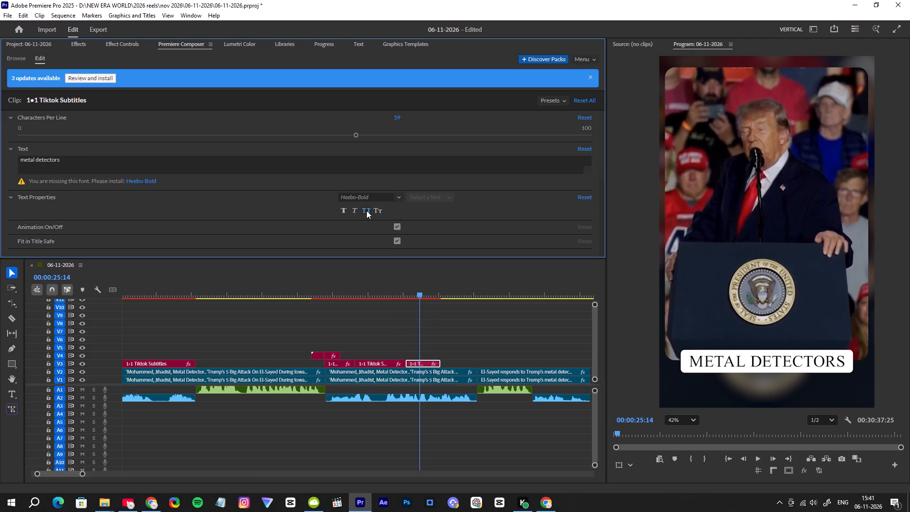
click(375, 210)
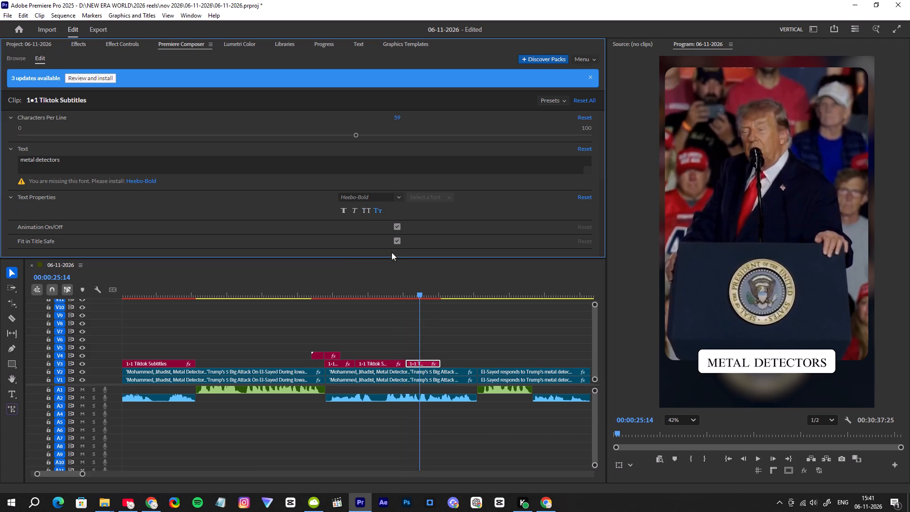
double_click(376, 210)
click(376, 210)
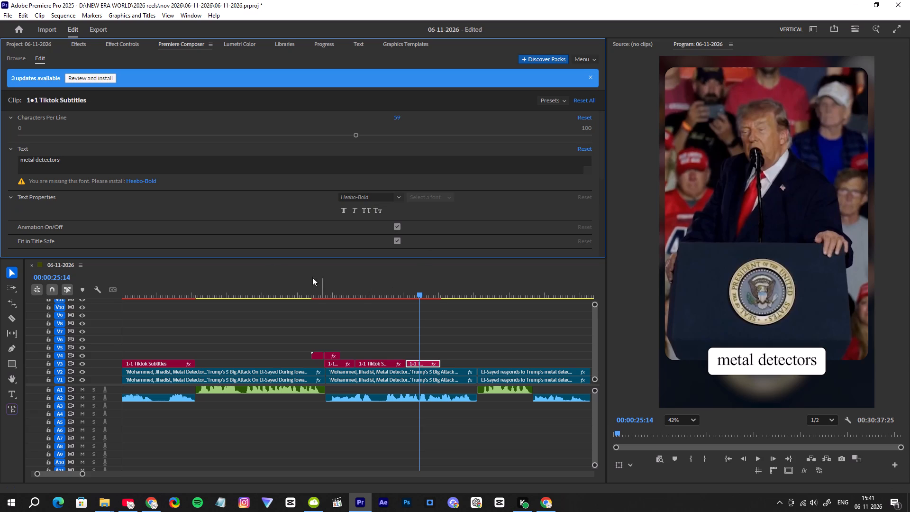
Capitalize the first letter of the "metal detectors" subtitle so its text reads "Metal detectors".
drag(24, 158, 9, 165)
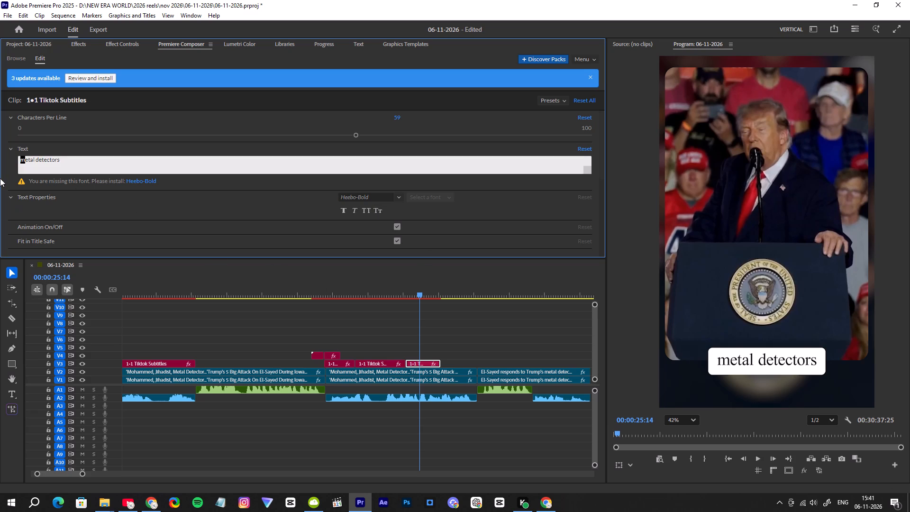
key(BackSpace)
key(m)
key(BackSpace)
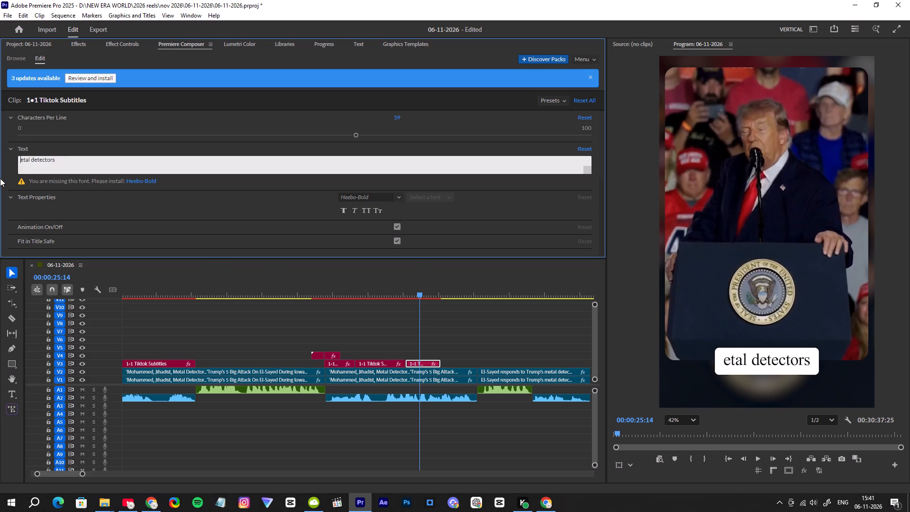
key(shift+m)
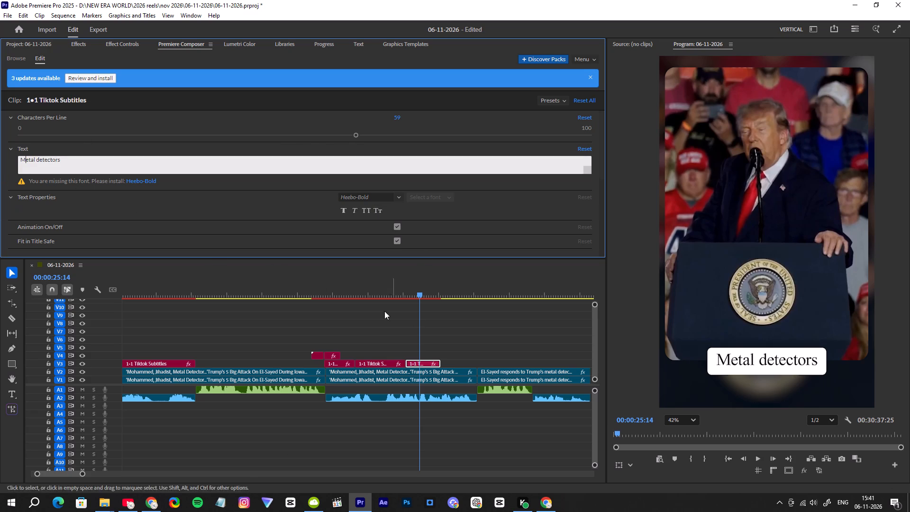
Capitalize the first letter of the "can you imagine" subtitle so its text reads "Can you imagine".
click(342, 286)
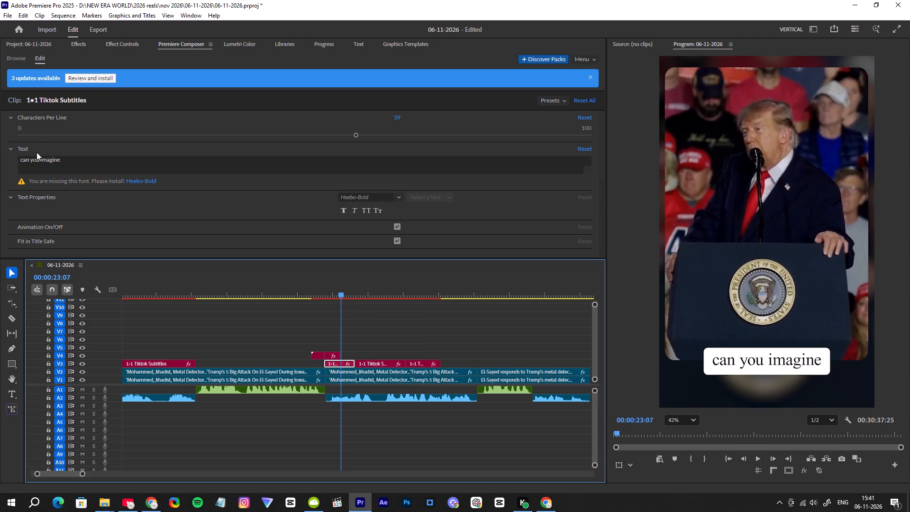
click(22, 160)
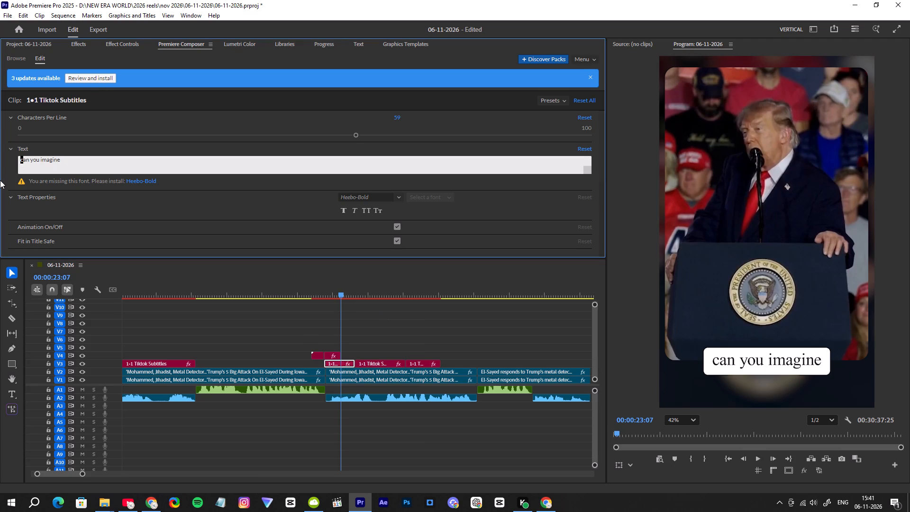
key(ctrl+c)
key(shift+c)
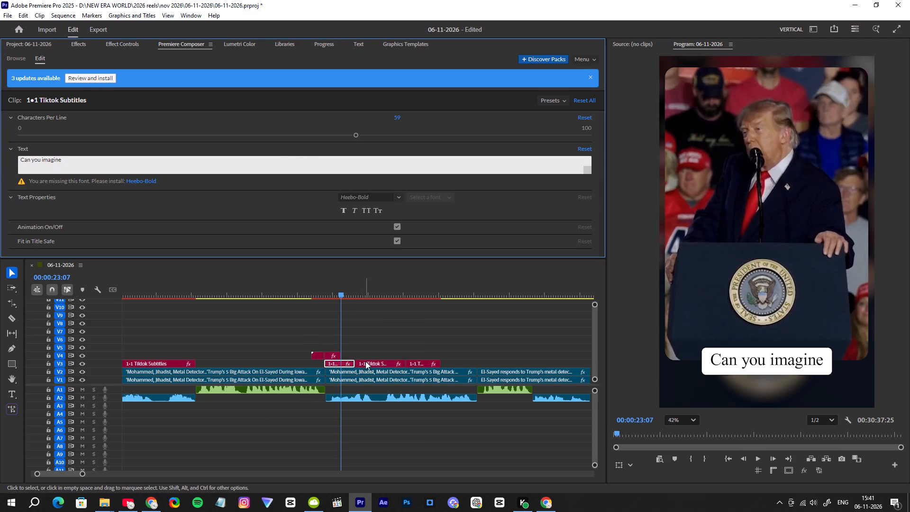
Capitalize the first letter of the following subtitle so its text reads "We'll have to put him through".
click(366, 361)
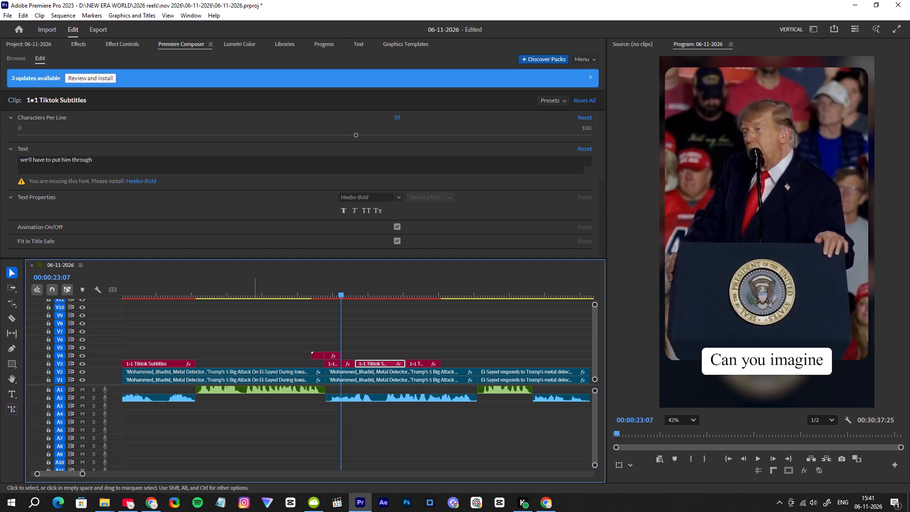
drag(22, 162, 11, 164)
drag(23, 160, 2, 162)
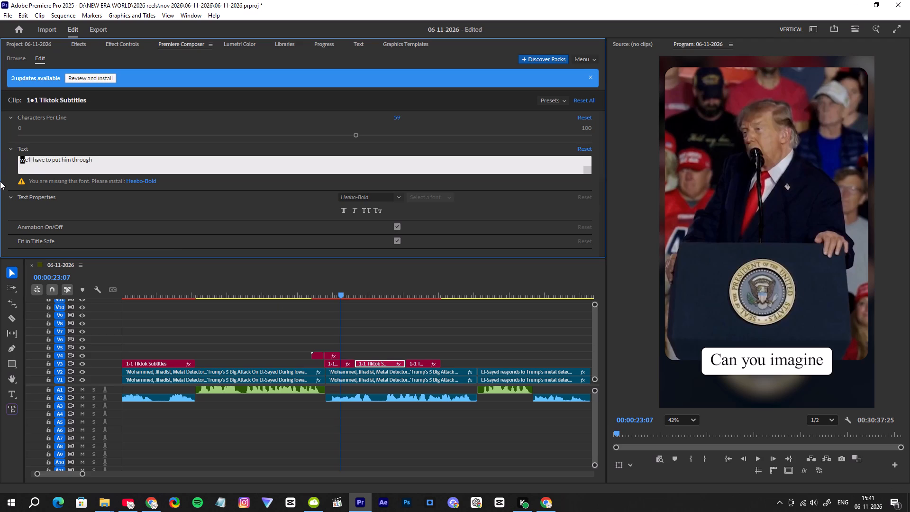
key(shift+w)
Play back the sequence from the "Can you imagine" subtitle through the speech after "Metal detectors".
click(335, 287)
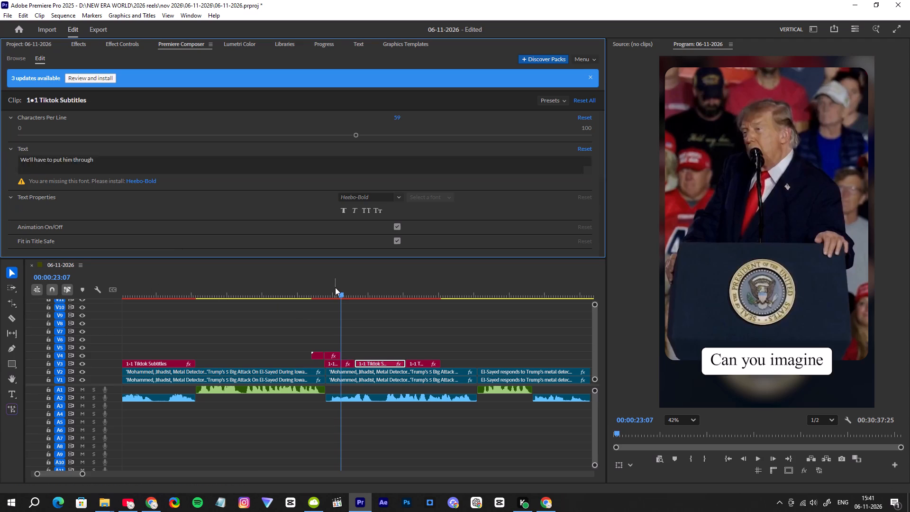
key(space)
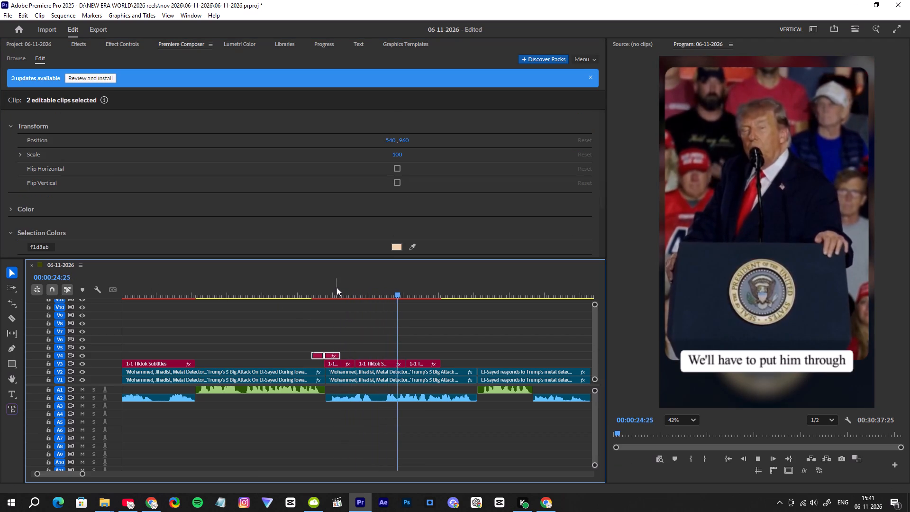
key(space)
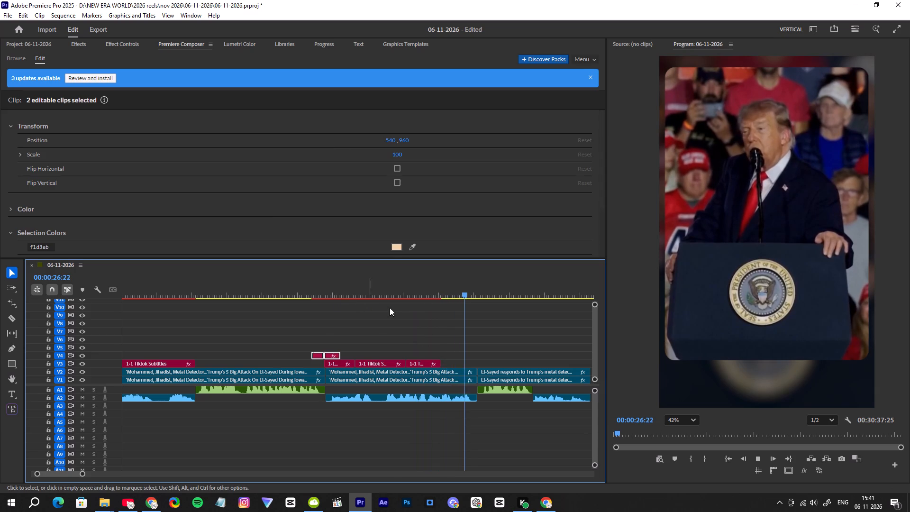
Switch to the YouTube speech video in Chrome, play it to read the captions after "metal detectors", and return to Premiere Pro.
click(131, 504)
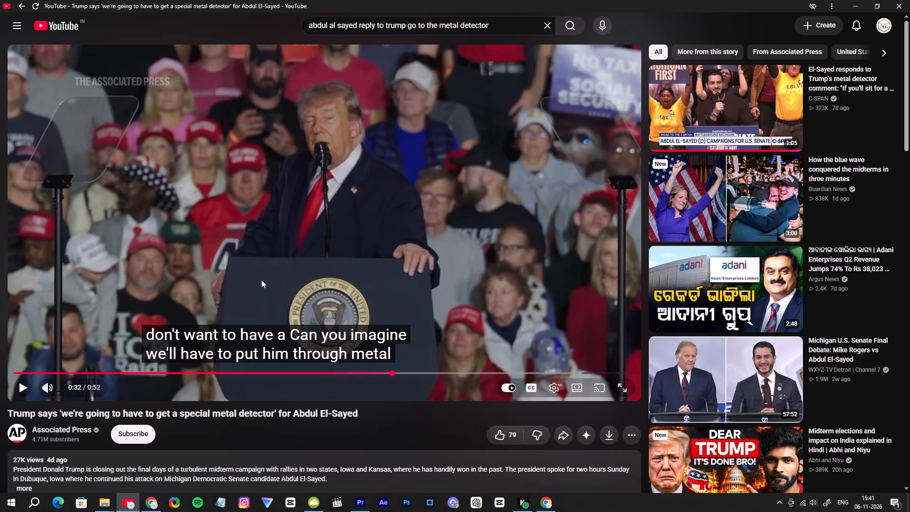
click(264, 276)
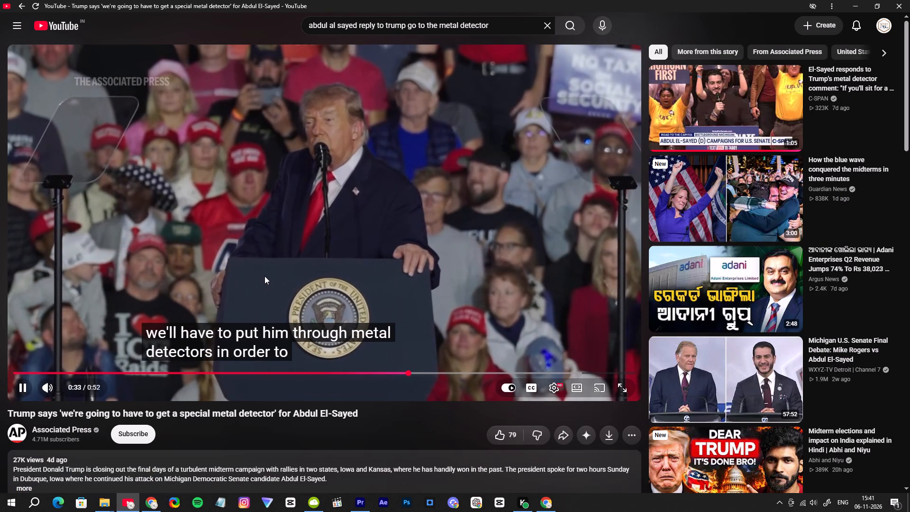
click(264, 276)
double_click(264, 276)
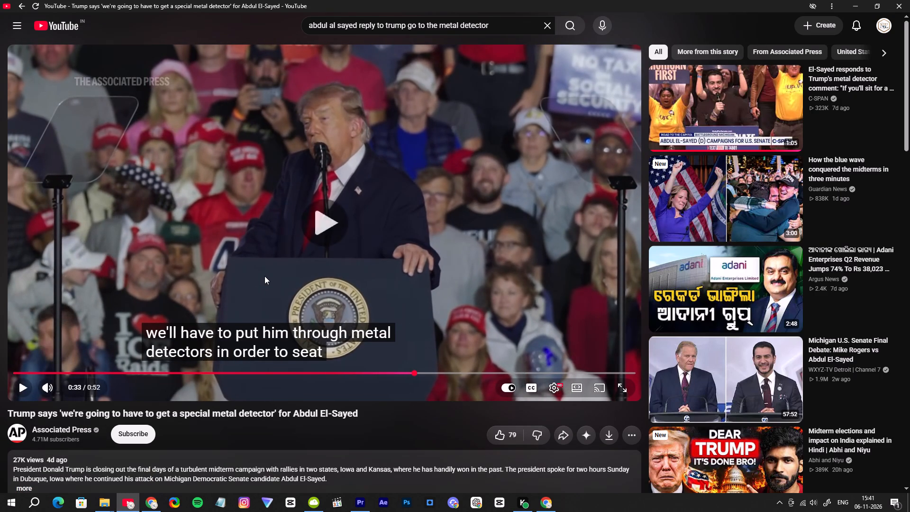
double_click(302, 314)
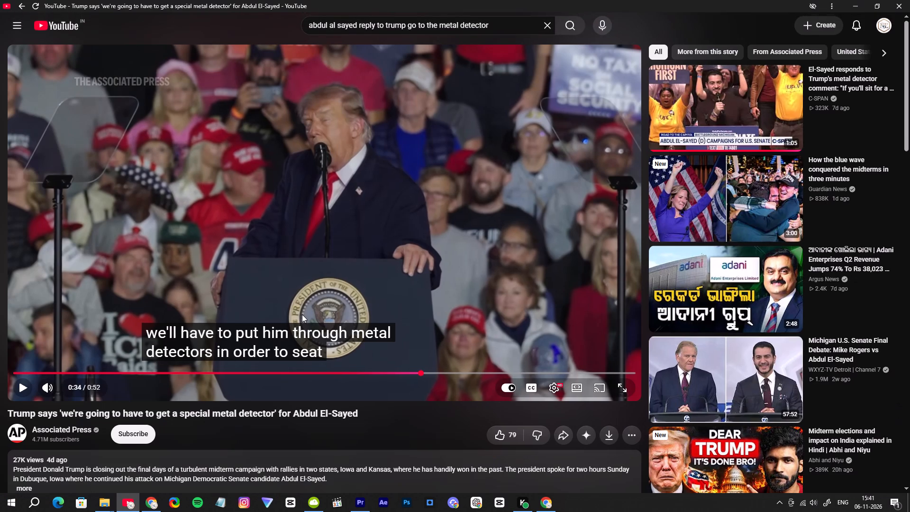
click(361, 511)
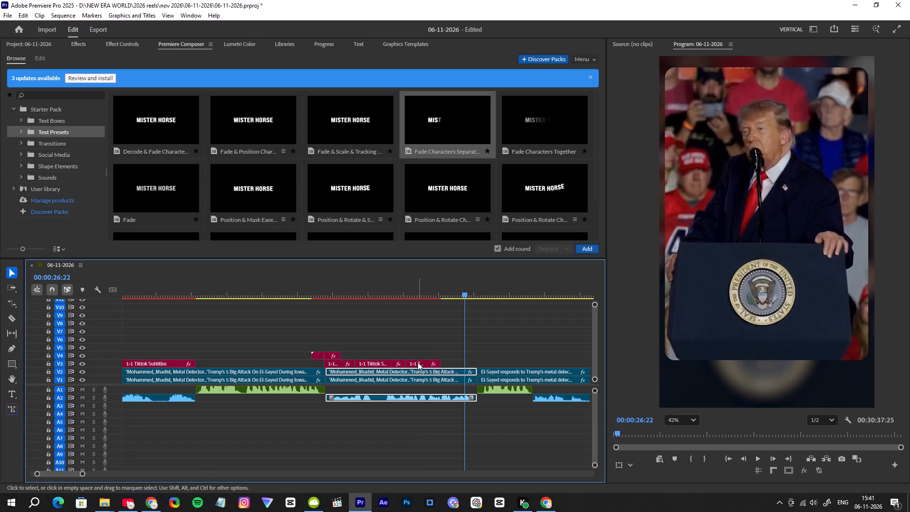
Duplicate the "Metal detectors" subtitle directly after the original on V3 and extend it to the end of Trump's clip.
click(413, 365)
alt+drag(414, 365, 444, 365)
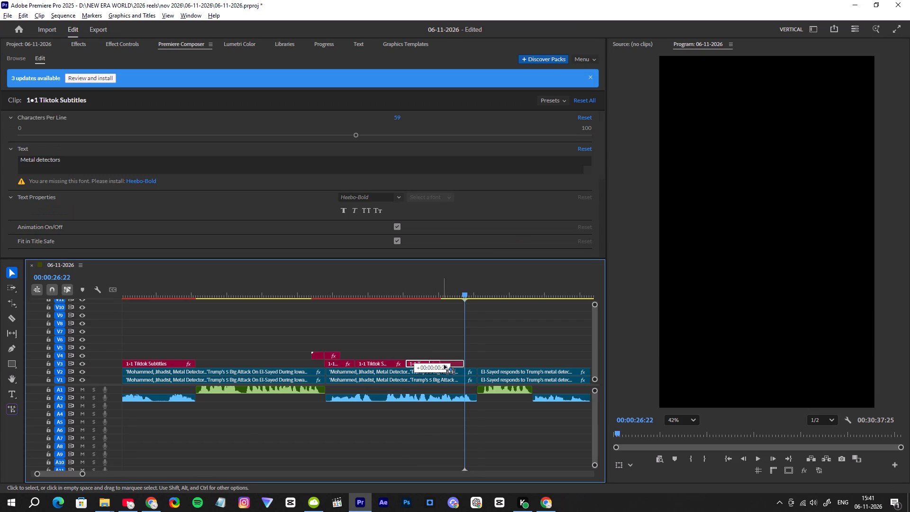
alt+drag(444, 365, 455, 364)
click(455, 363)
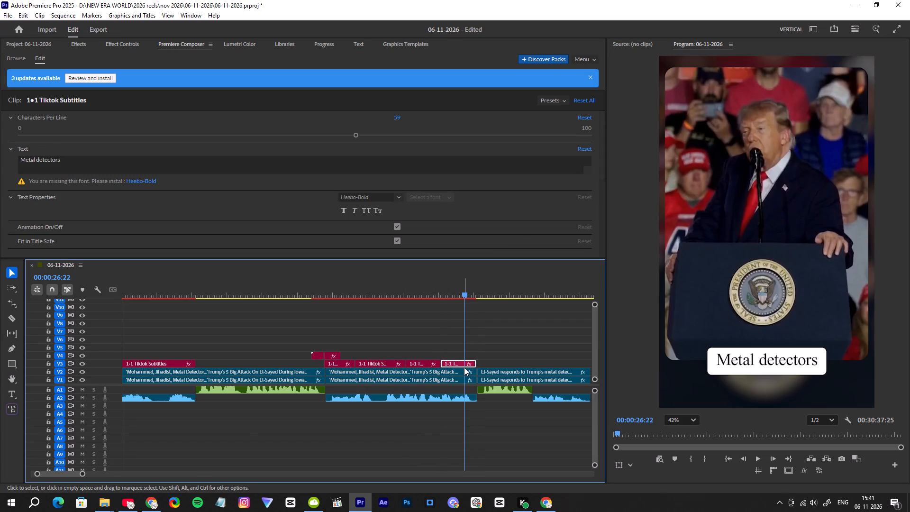
click(476, 364)
Replace the duplicated subtitle's text with "In order to seat".
drag(74, 160, 0, 154)
text(In)
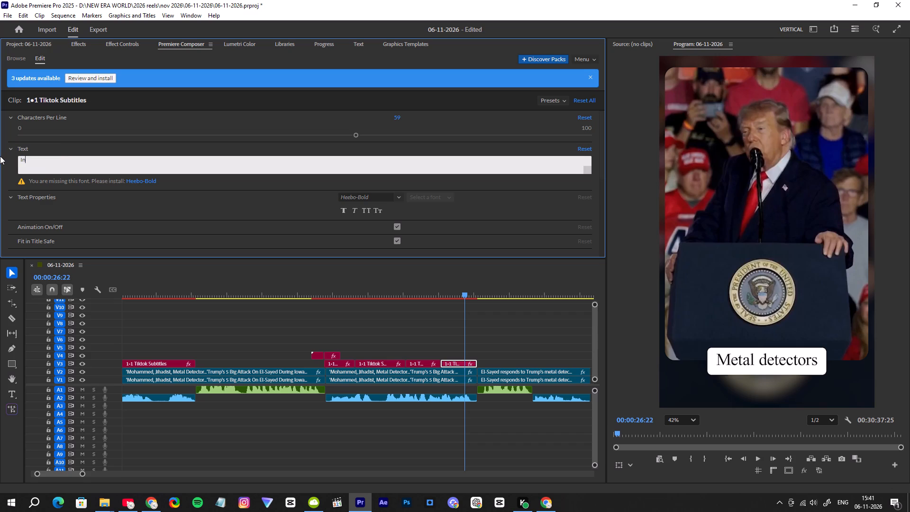
key(space)
text(orde)
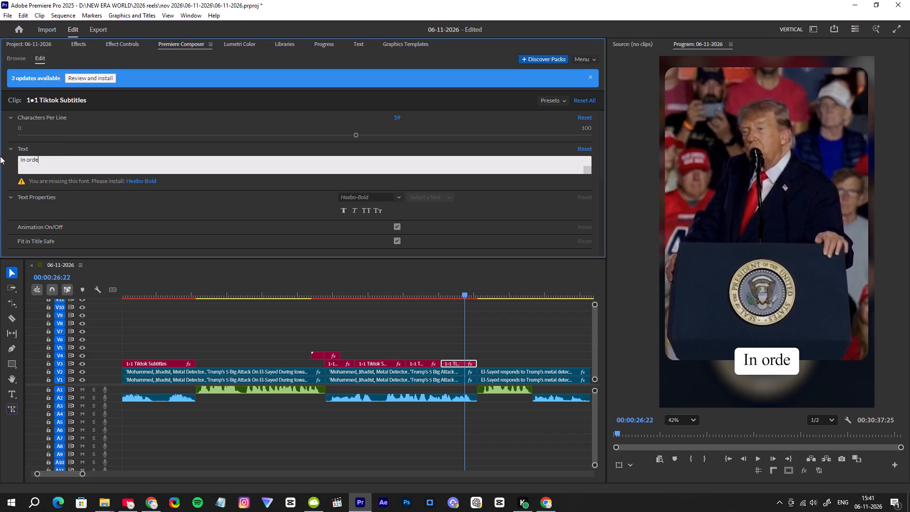
text(ar)
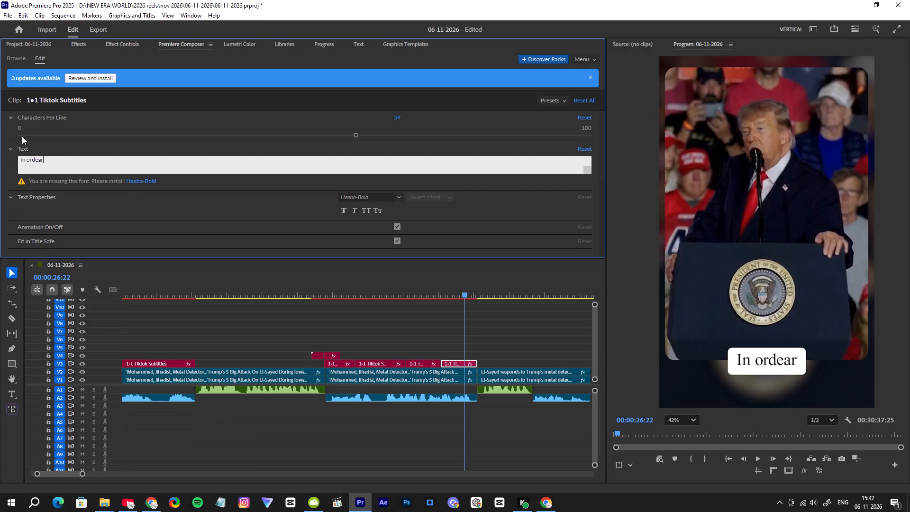
click(47, 160)
key(BackSpace)
key(BackSpace)
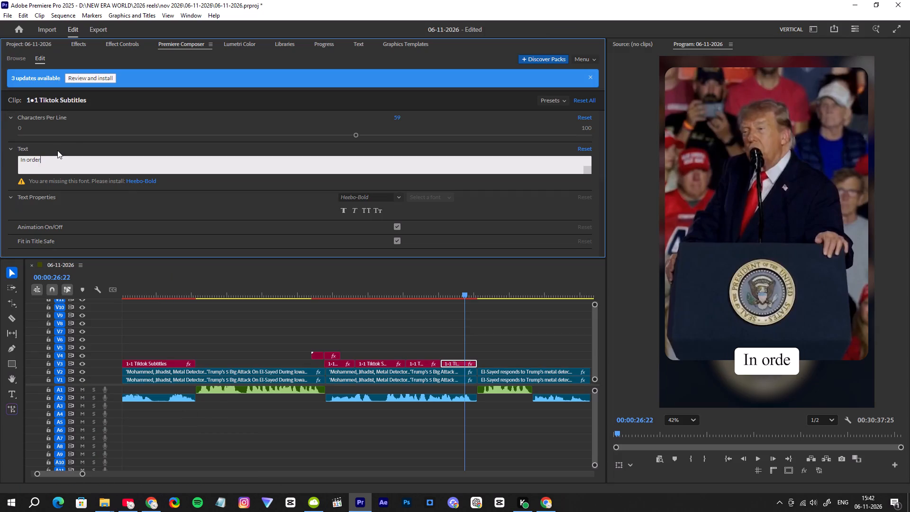
key(r)
key(space)
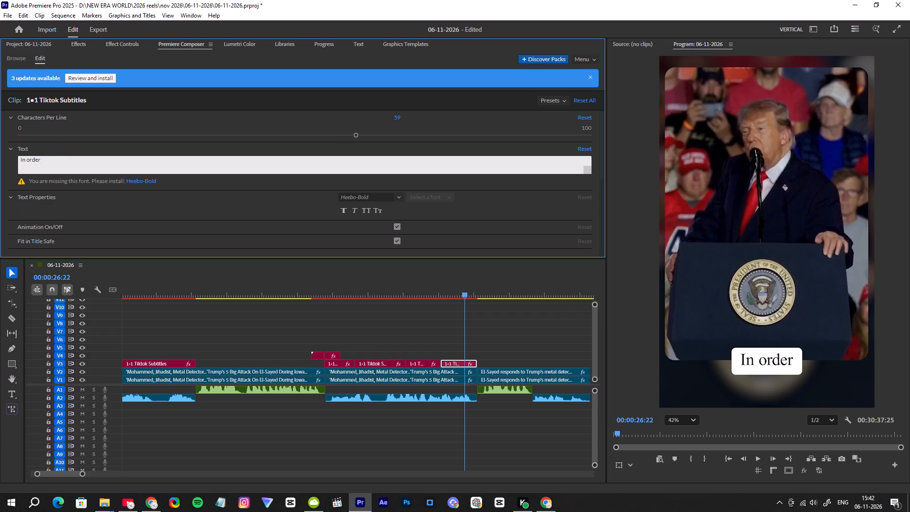
text(to seat)
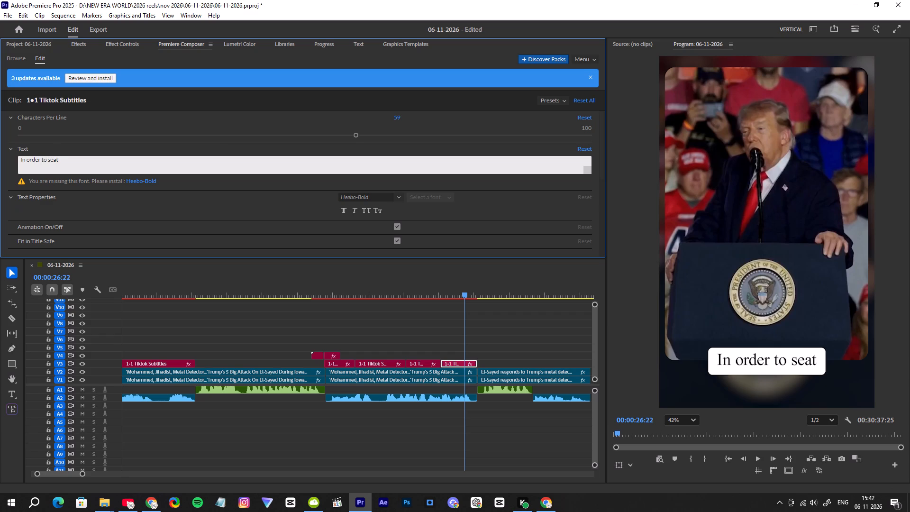
Play back the transition from the "Metal detectors" subtitle through the "In order to seat" subtitle.
click(437, 293)
key(space)
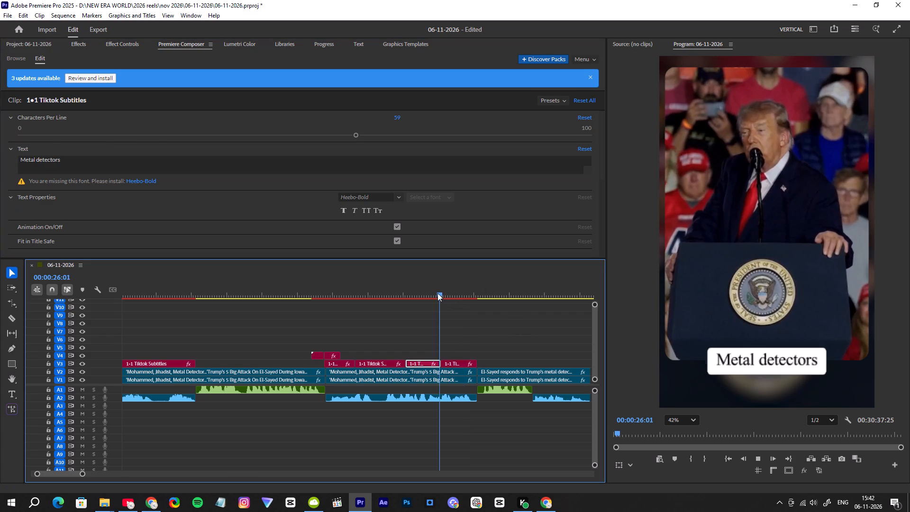
key(space)
key(space)
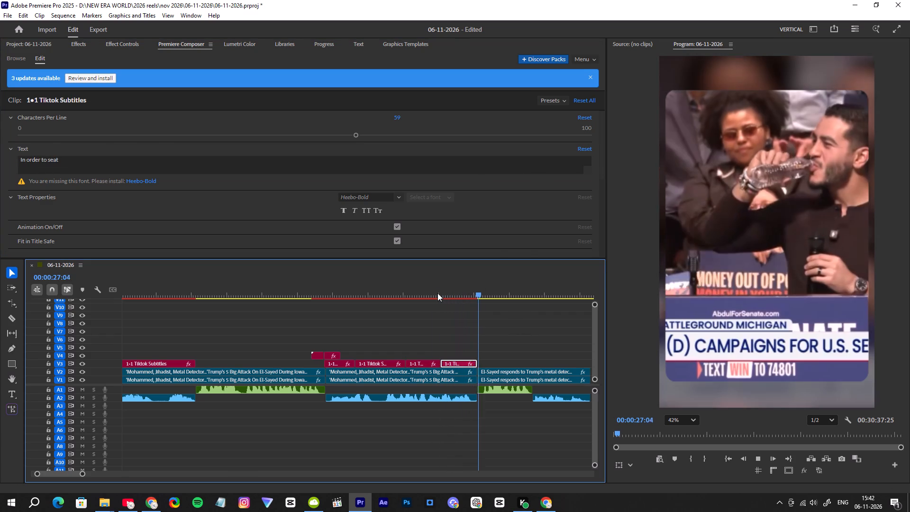
key(space)
Add a period at the end of the last subtitle so its text reads "In order to seat.".
drag(466, 287, 457, 295)
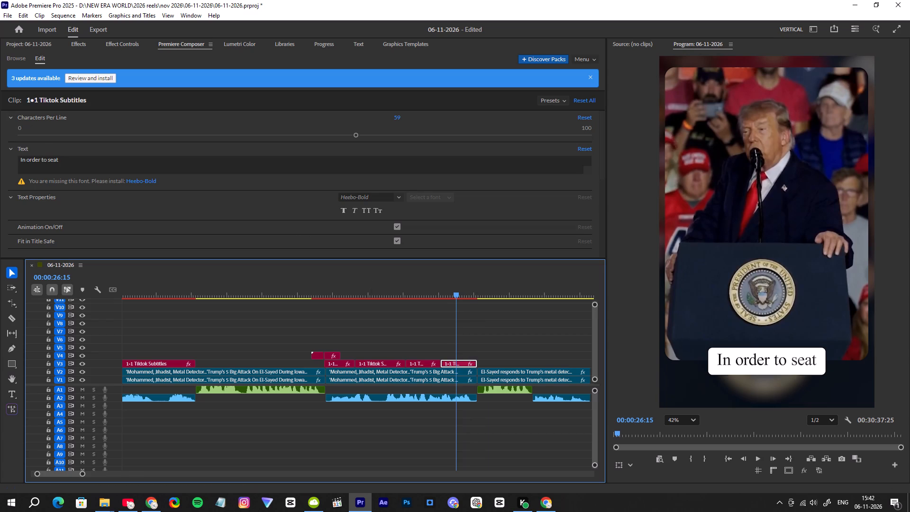
click(66, 159)
key(period)
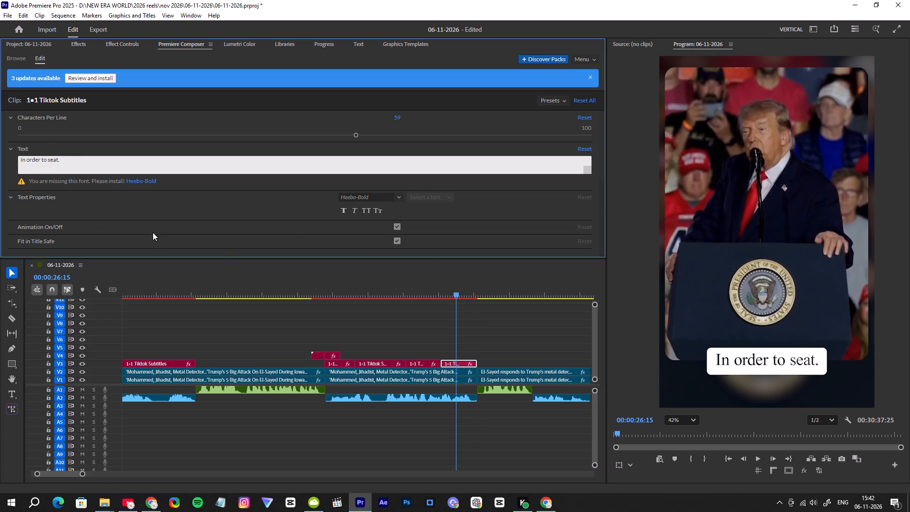
Replay the YouTube speech video in Chrome from about 0:27 to check the caption wording, and return to Premiere Pro.
click(414, 292)
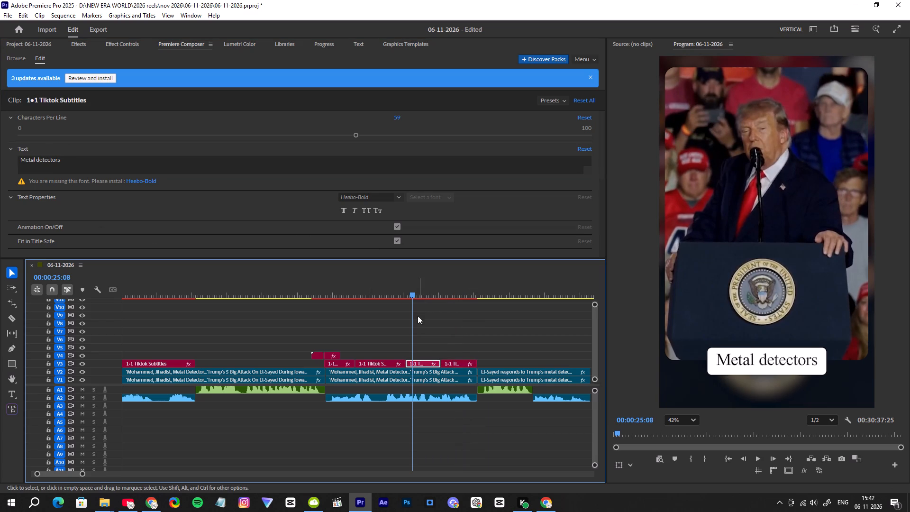
click(131, 505)
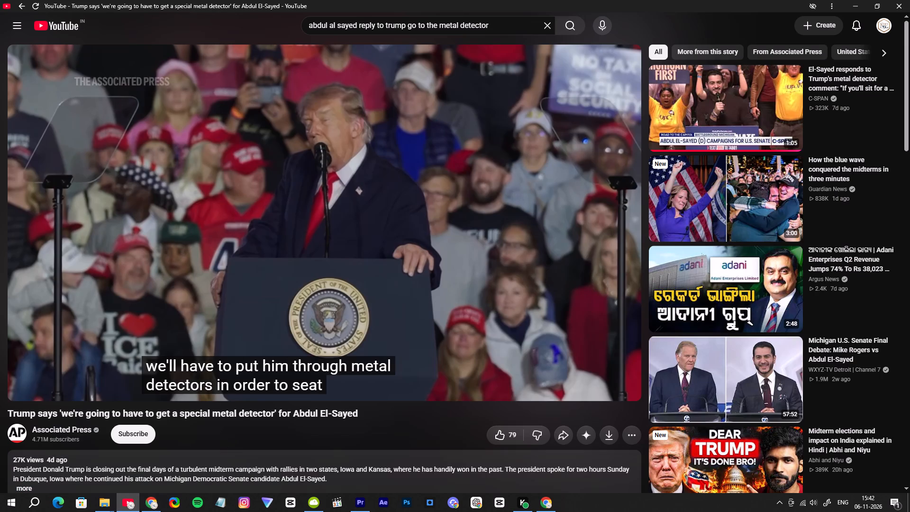
click(378, 375)
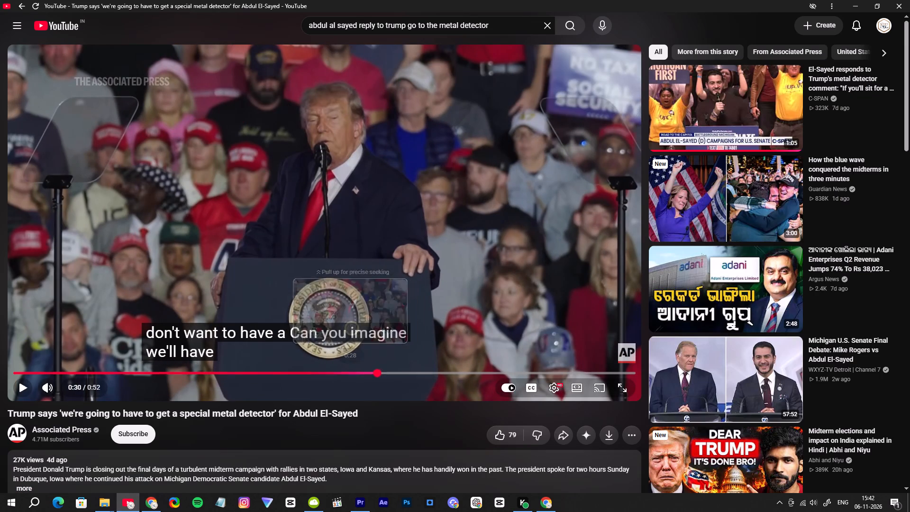
click(334, 375)
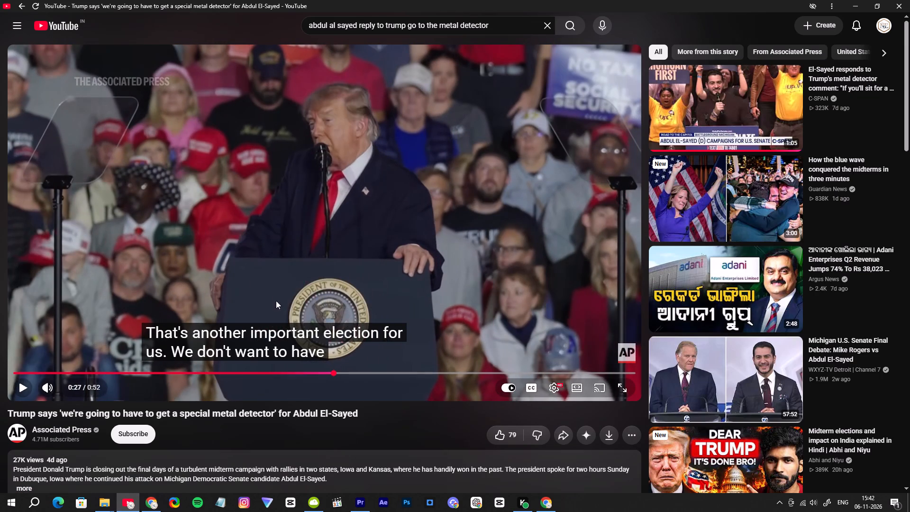
click(306, 206)
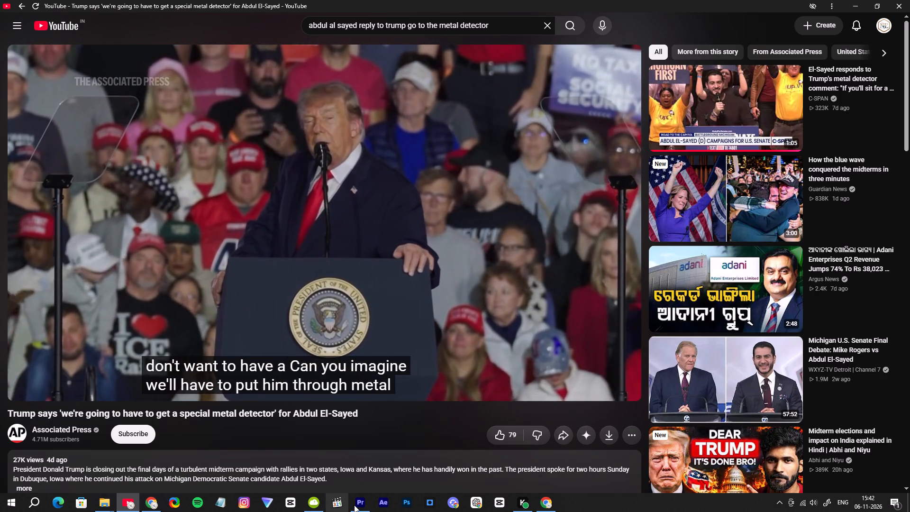
click(357, 503)
click(130, 503)
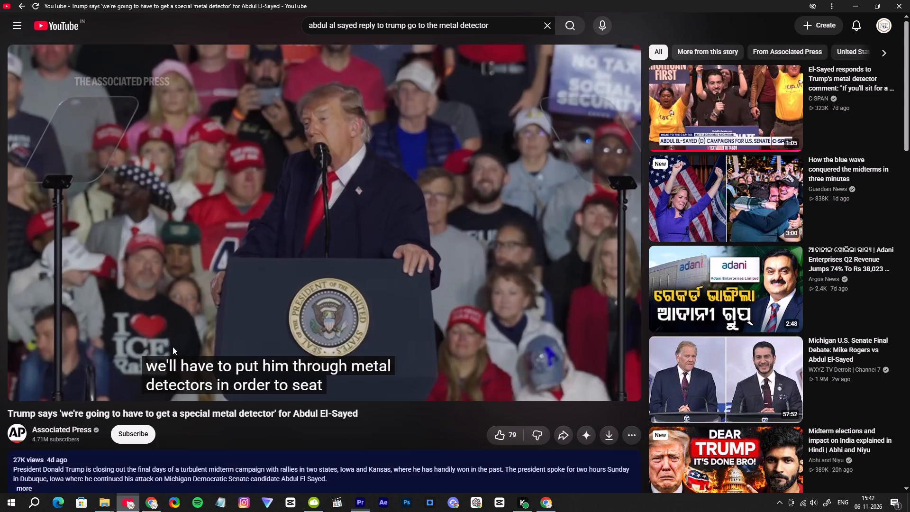
click(295, 219)
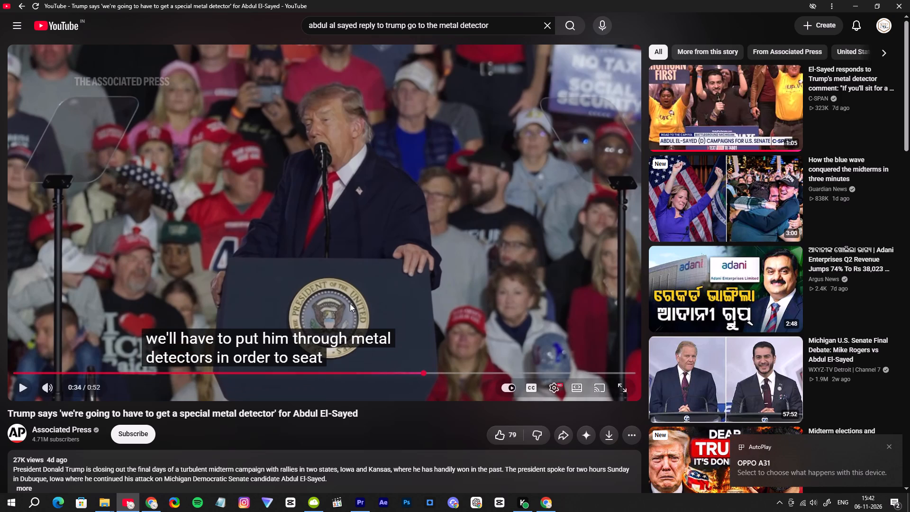
click(851, 5)
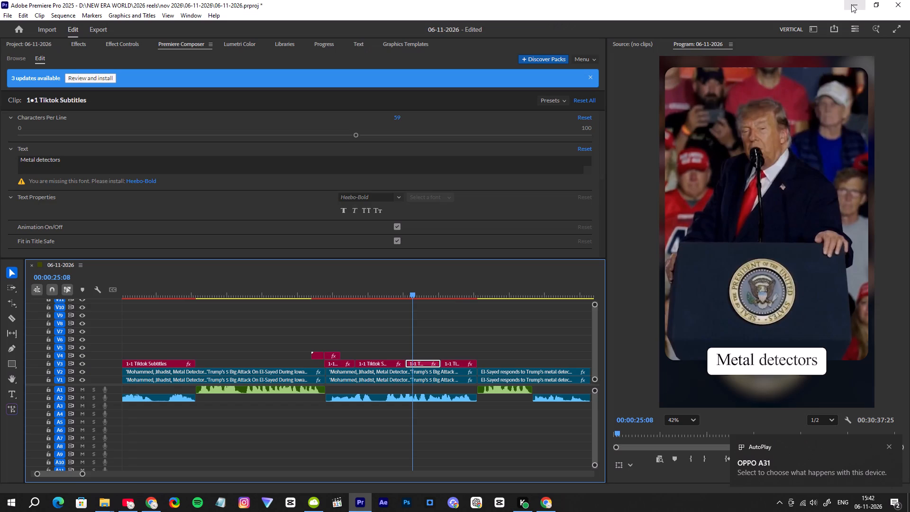